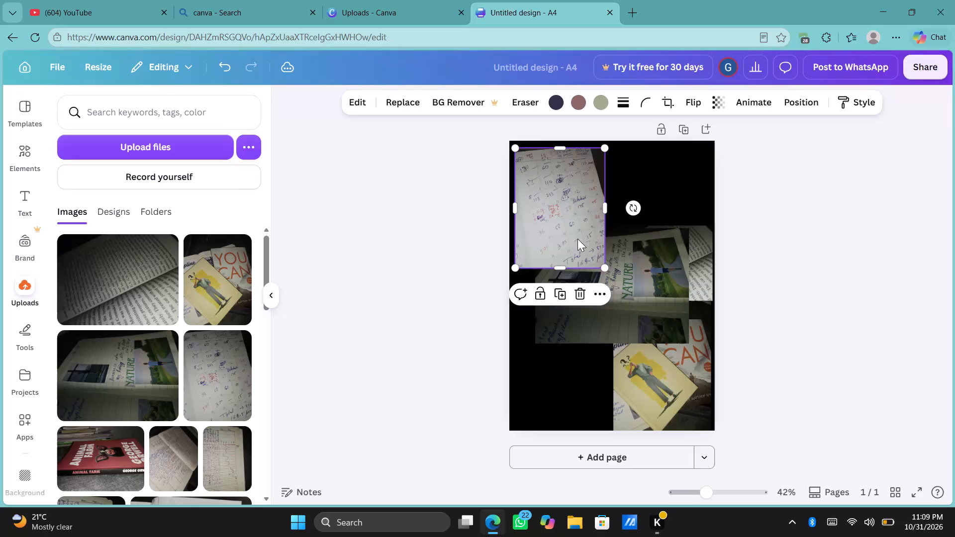
# Shrink the loose handwritten notes photo and place it in the page's upper-left corner.
pyautogui.moveTo(601, 265); pyautogui.dragTo(584, 231)
pyautogui.moveTo(565, 215); pyautogui.dragTo(565, 211)
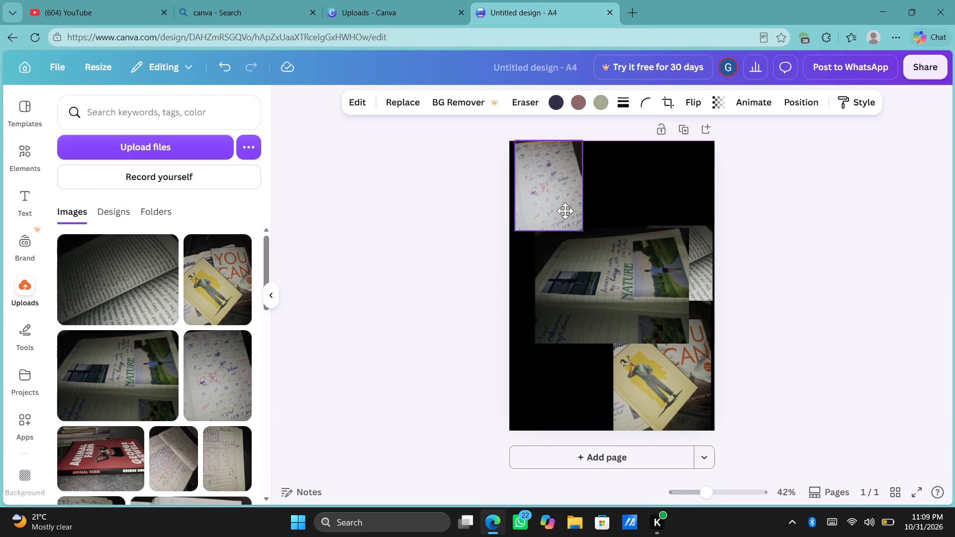
pyautogui.moveTo(565, 211); pyautogui.dragTo(565, 211)
# Shrink the NATURE notebook photo and place it along the page's top edge, beside the handwritten notes photo.
pyautogui.moveTo(633, 298); pyautogui.dragTo(660, 225)
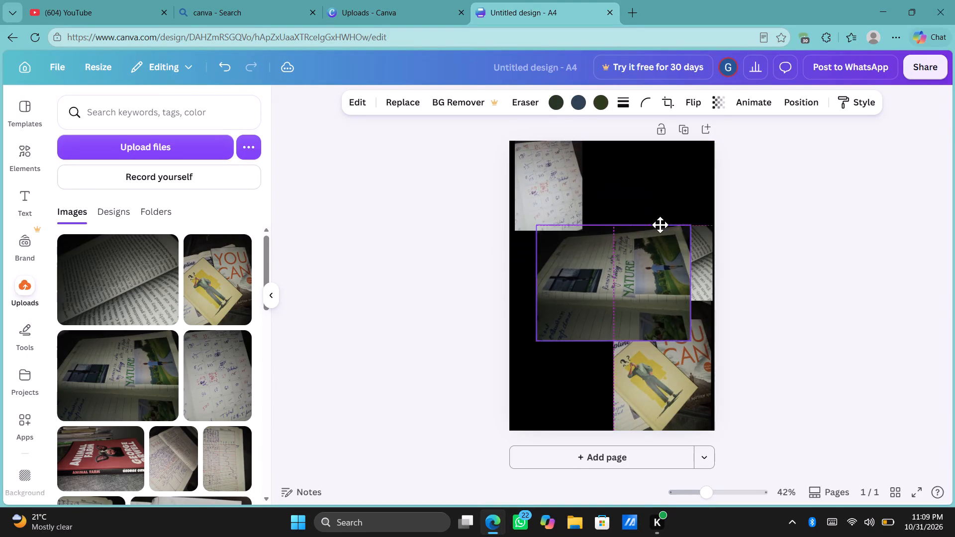
pyautogui.moveTo(660, 225); pyautogui.dragTo(657, 284)
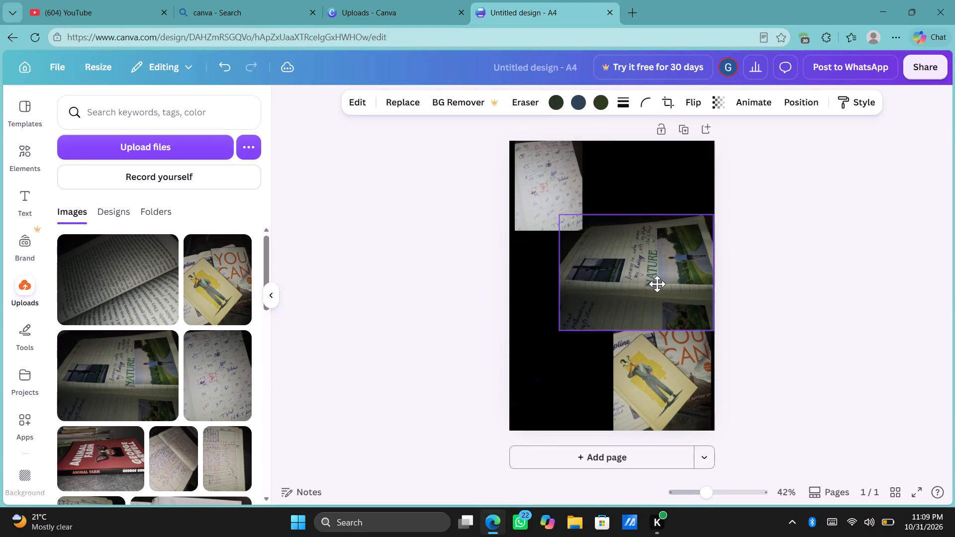
pyautogui.moveTo(657, 284); pyautogui.dragTo(655, 284)
pyautogui.moveTo(709, 215); pyautogui.dragTo(677, 231)
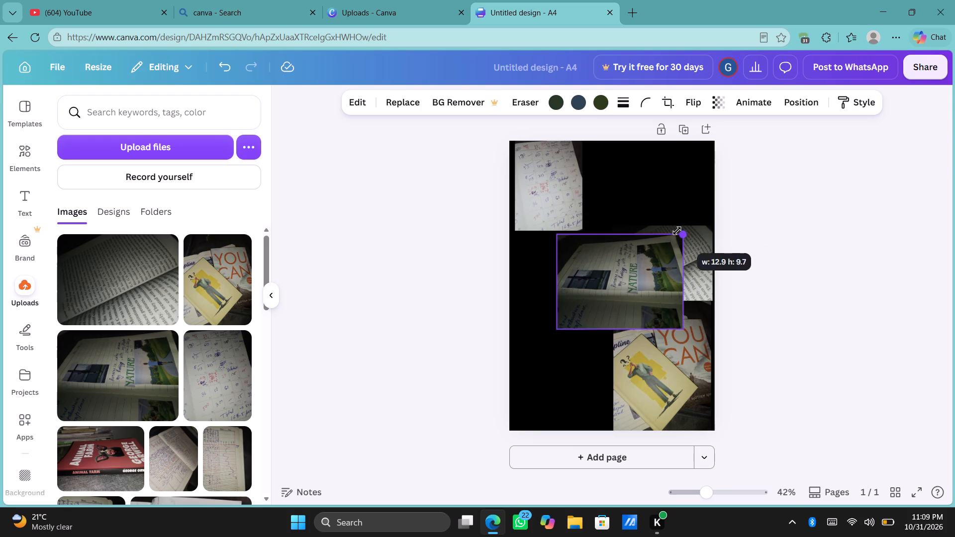
pyautogui.moveTo(677, 231); pyautogui.dragTo(668, 237)
pyautogui.moveTo(620, 306); pyautogui.dragTo(655, 208)
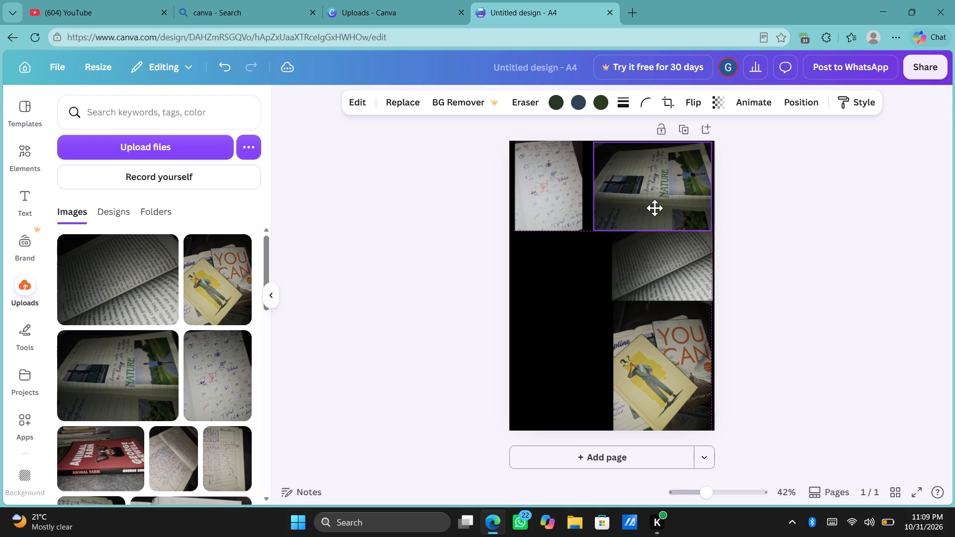
pyautogui.moveTo(655, 208); pyautogui.dragTo(651, 207)
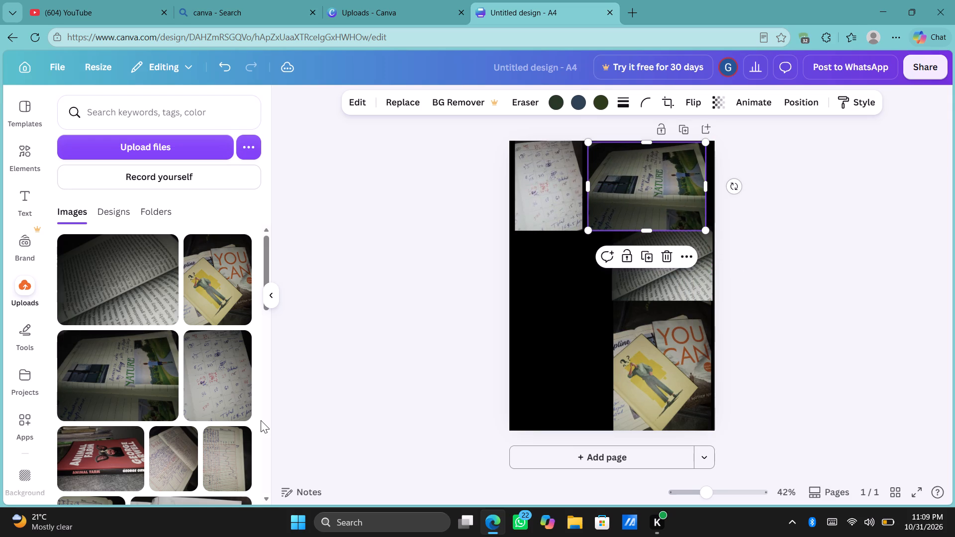
# Add the Animal Farm book photo from the uploads, shrink it and place it against the page's left edge at mid-height.
pyautogui.scroll(-1, 261, 420)
pyautogui.click(104, 342)
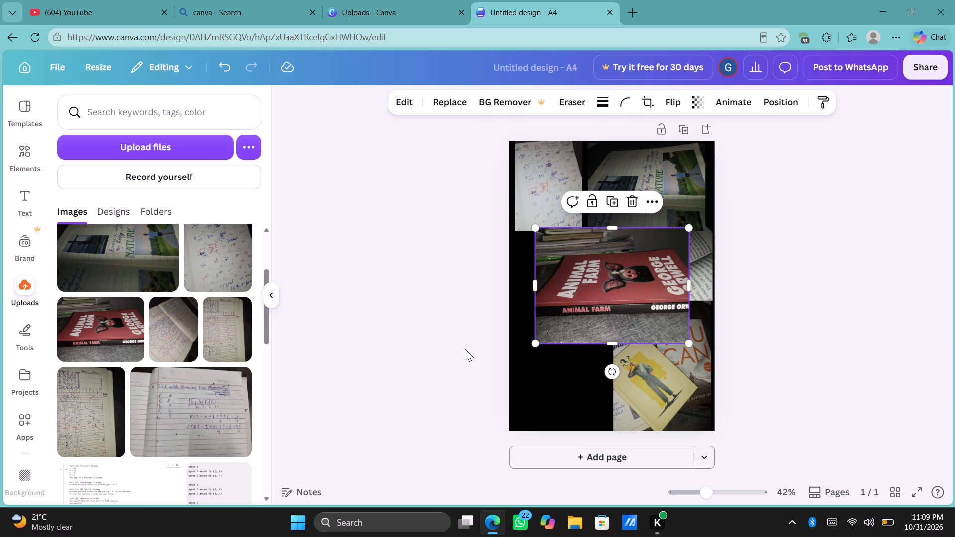
pyautogui.moveTo(624, 292); pyautogui.dragTo(582, 279)
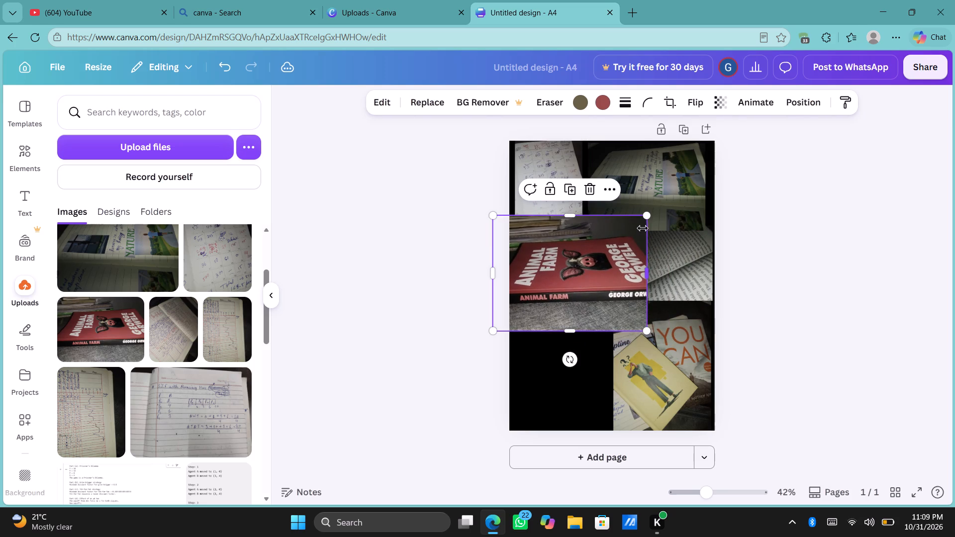
pyautogui.moveTo(647, 217); pyautogui.dragTo(585, 241)
pyautogui.moveTo(563, 269); pyautogui.dragTo(577, 253)
pyautogui.click(821, 267)
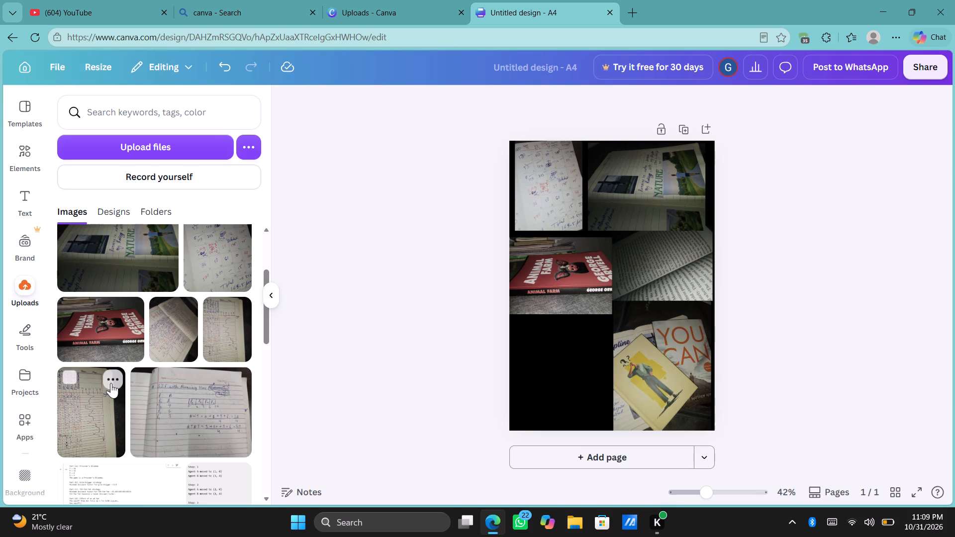
# Add the notebook photo with the line chart, place it at the page's lower left and shrink it to fit below the Animal Farm photo.
pyautogui.click(87, 405)
pyautogui.moveTo(654, 290); pyautogui.dragTo(620, 325)
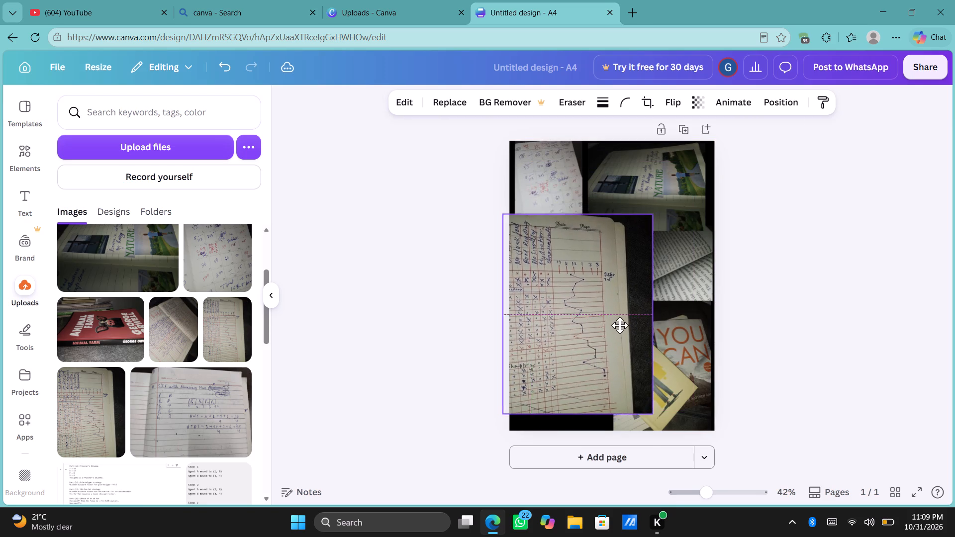
pyautogui.moveTo(620, 325); pyautogui.dragTo(620, 363)
pyautogui.moveTo(654, 262); pyautogui.dragTo(650, 265)
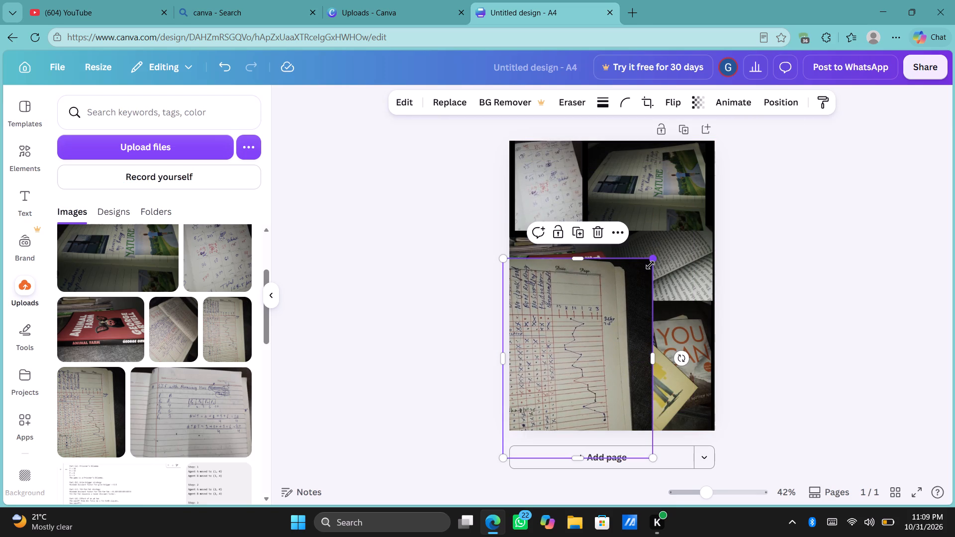
pyautogui.moveTo(650, 265); pyautogui.dragTo(622, 300)
pyautogui.click(835, 297)
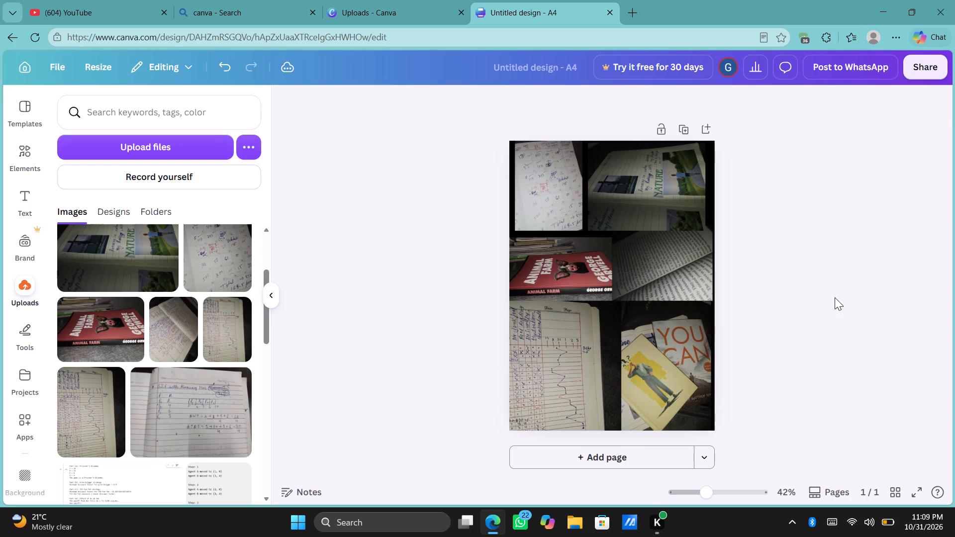
# Crop the right side of the line-chart notebook photo and shift the photo slightly right and down.
pyautogui.click(593, 332)
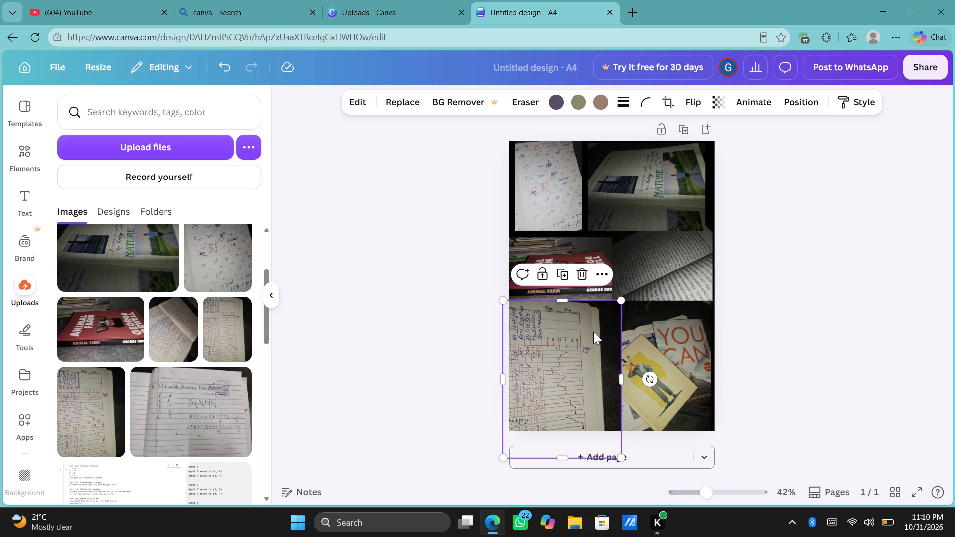
pyautogui.moveTo(625, 376); pyautogui.dragTo(604, 372)
pyautogui.moveTo(589, 374); pyautogui.dragTo(597, 379)
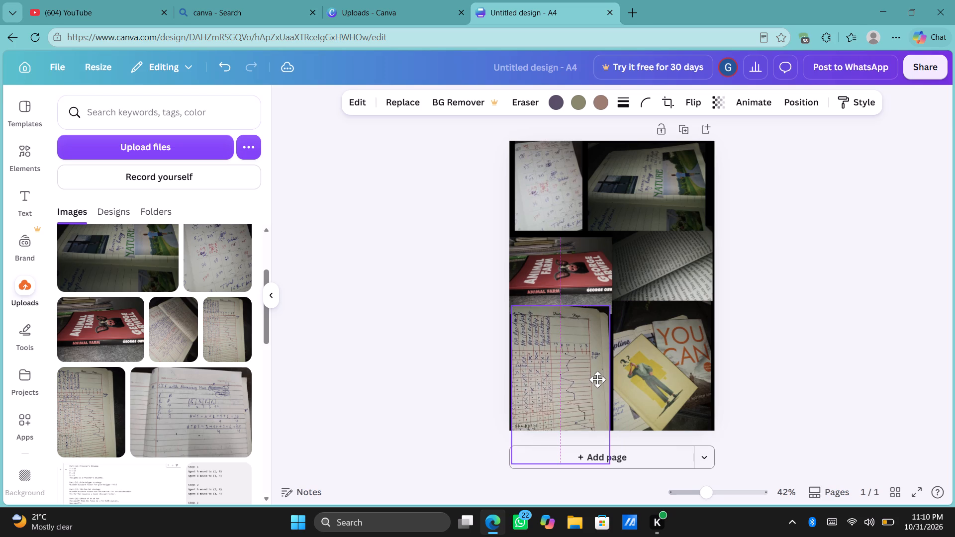
# Move the line-chart notebook photo straight down so it sits directly below the Animal Farm photo.
pyautogui.moveTo(597, 379); pyautogui.dragTo(597, 386)
pyautogui.click(899, 307)
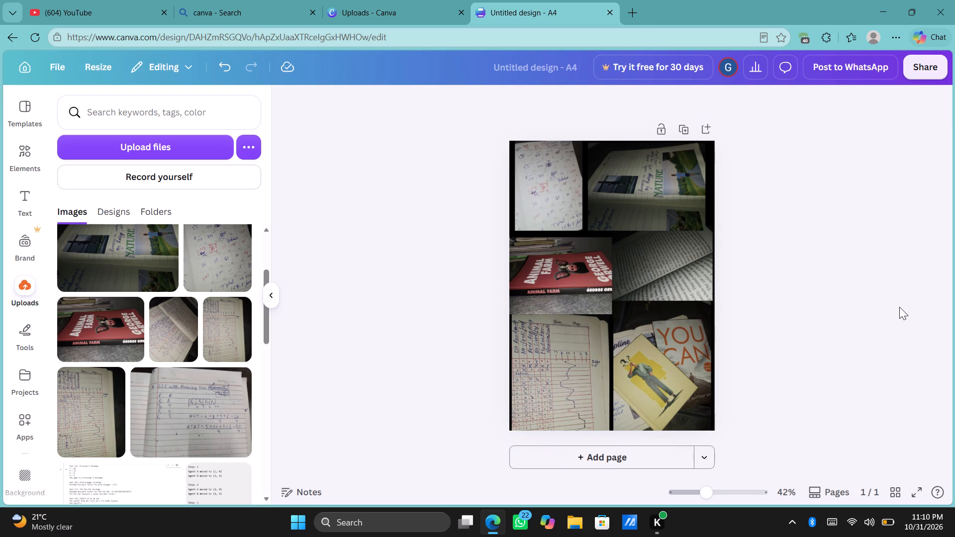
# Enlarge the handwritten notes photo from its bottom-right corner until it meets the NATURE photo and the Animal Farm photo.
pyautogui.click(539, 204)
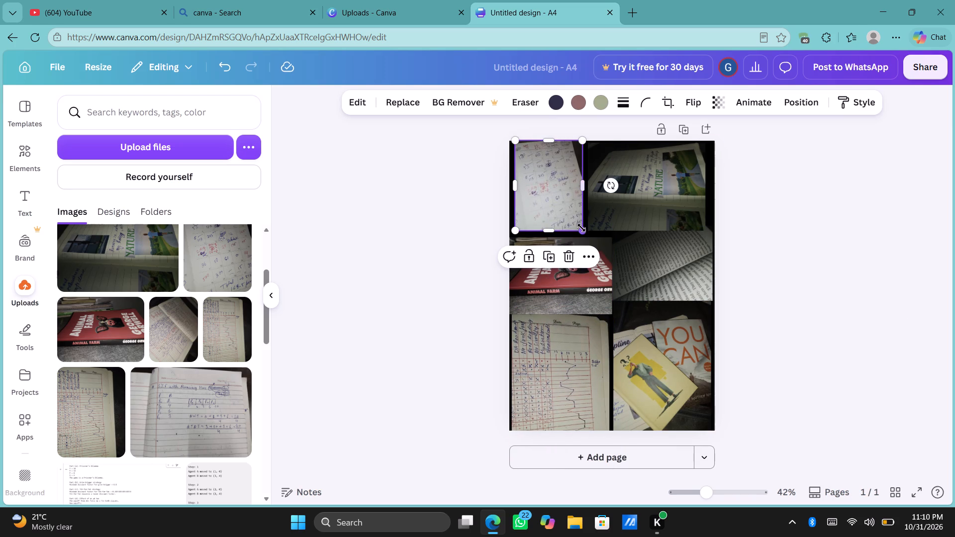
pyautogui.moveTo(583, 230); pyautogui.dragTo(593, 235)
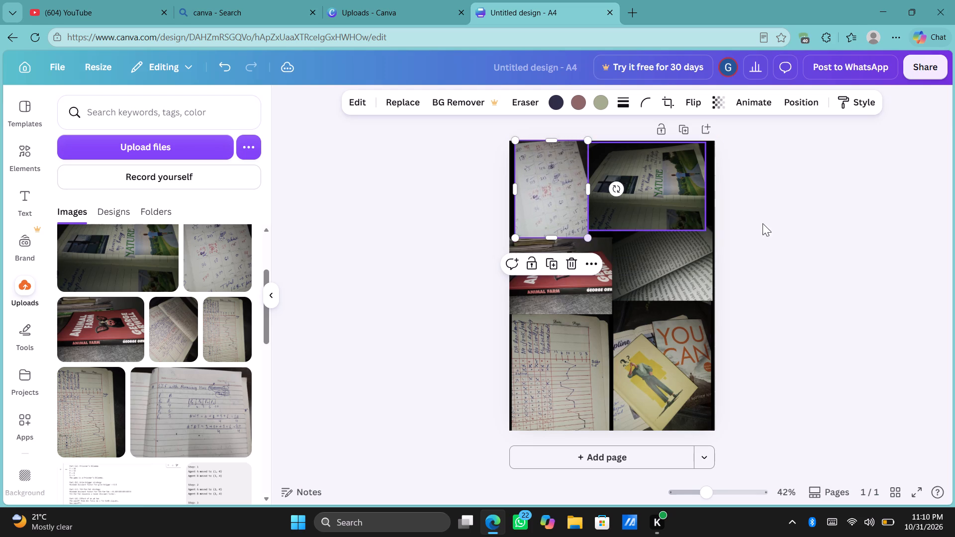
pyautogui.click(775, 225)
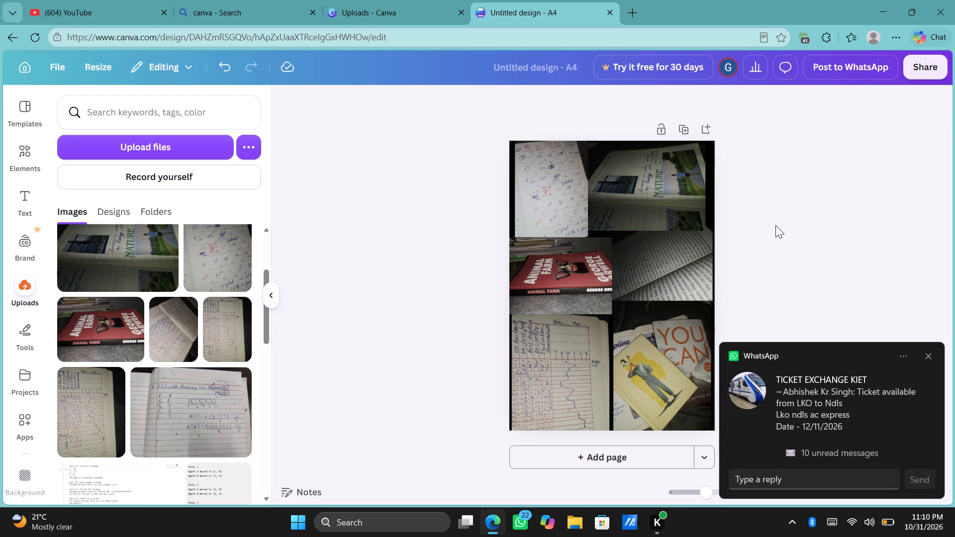
# Move the handwritten notes photo off the page to clear the page's top-left area.
pyautogui.moveTo(668, 174); pyautogui.dragTo(559, 176)
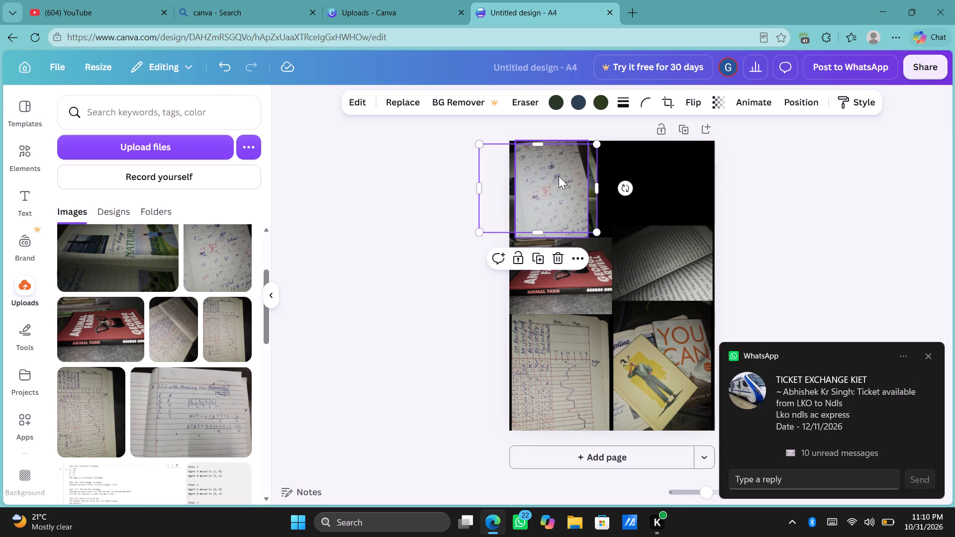
pyautogui.moveTo(559, 176); pyautogui.dragTo(665, 168)
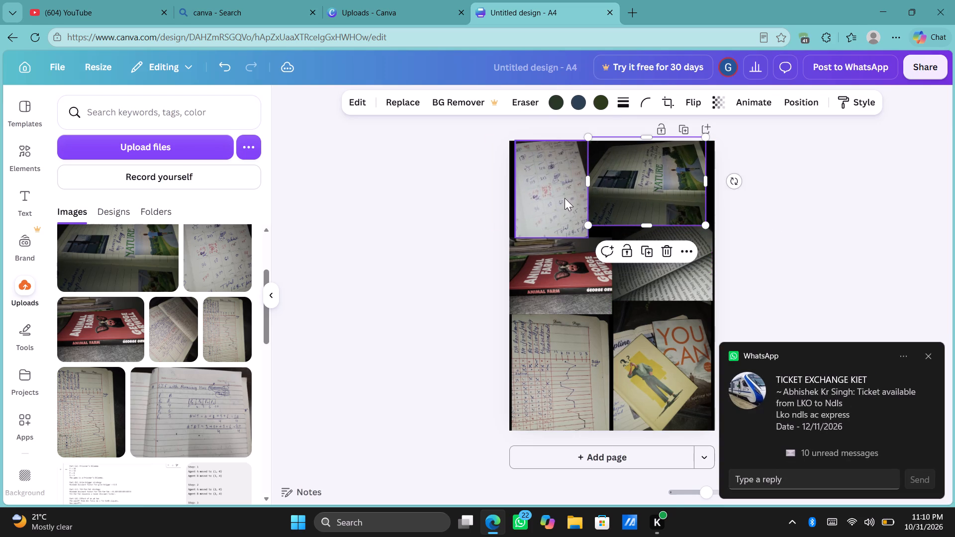
pyautogui.moveTo(560, 194); pyautogui.dragTo(820, 216)
# Place the NATURE notebook photo in the page's top-left corner and enlarge it down to the Animal Farm photo.
pyautogui.moveTo(667, 190); pyautogui.dragTo(625, 190)
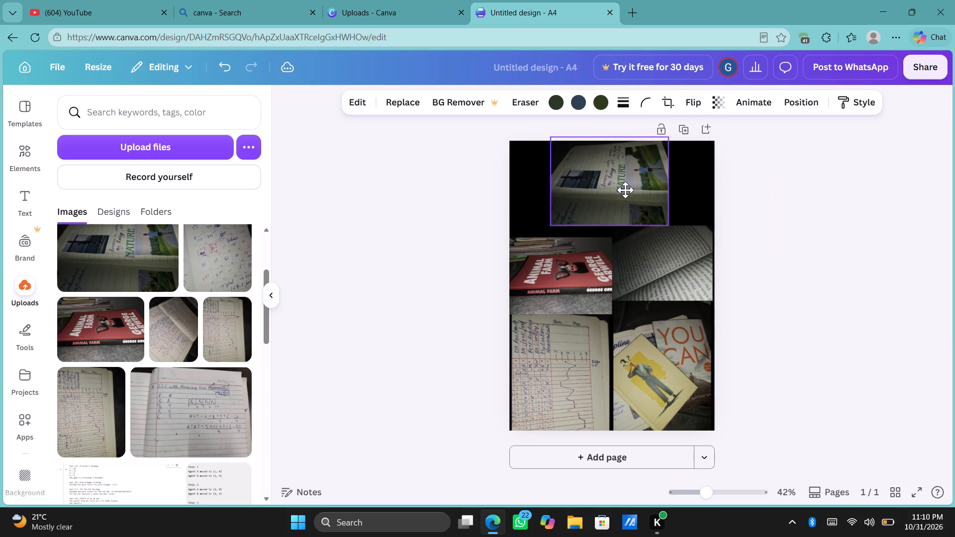
pyautogui.moveTo(625, 190); pyautogui.dragTo(580, 196)
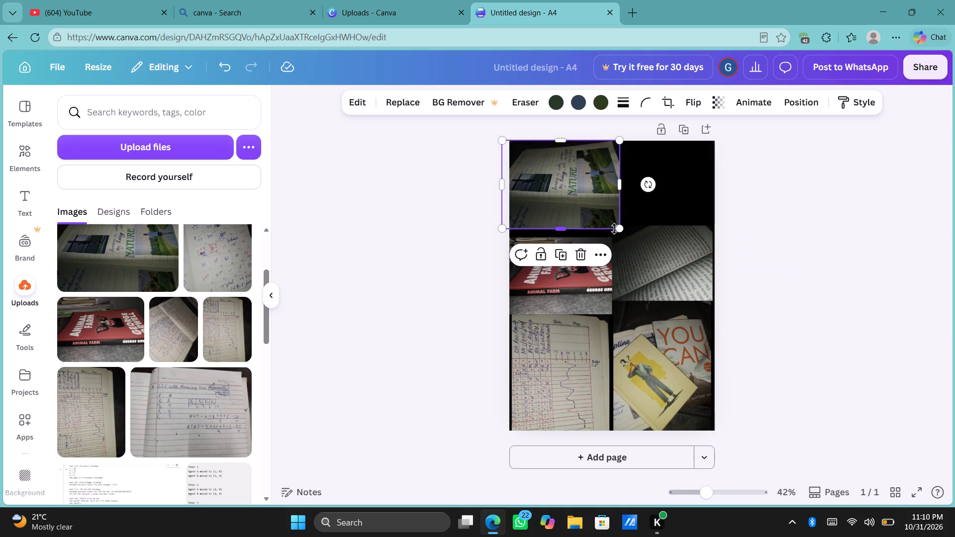
pyautogui.moveTo(619, 230); pyautogui.dragTo(626, 240)
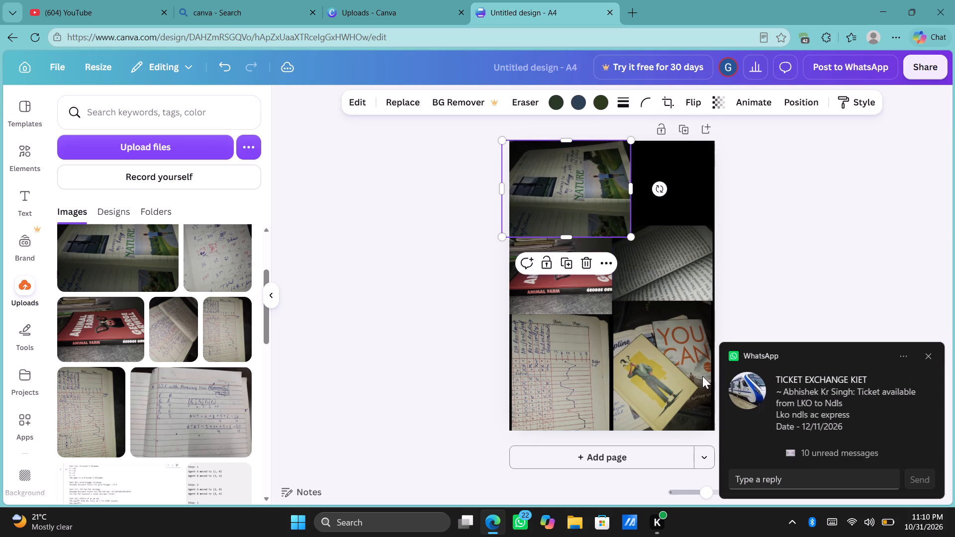
# Shift the YOU CAN books photo slightly left to close the gap beside the line-chart notebook photo.
pyautogui.click(687, 388)
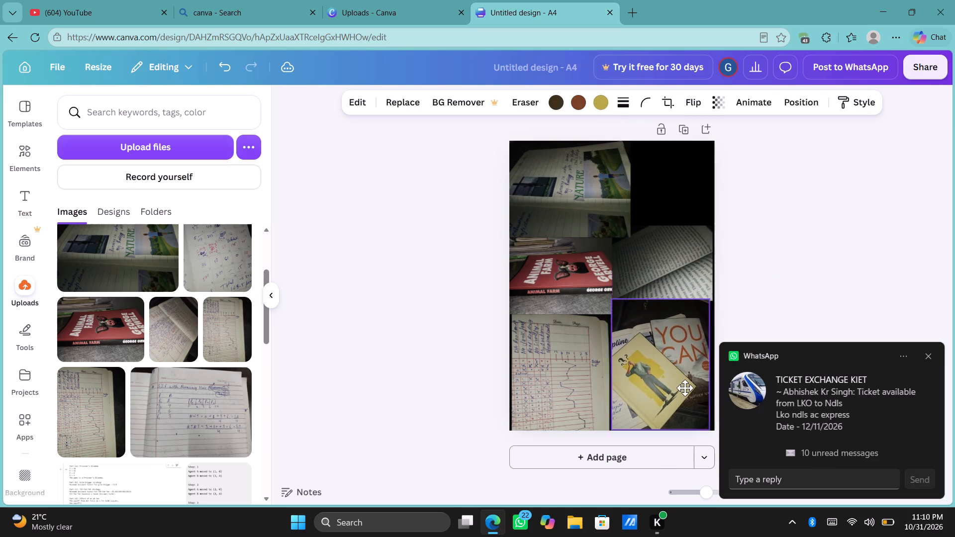
# Enlarge the open book page photo to the page's right edge, about 10.5 wide by 7.9 high.
pyautogui.click(682, 264)
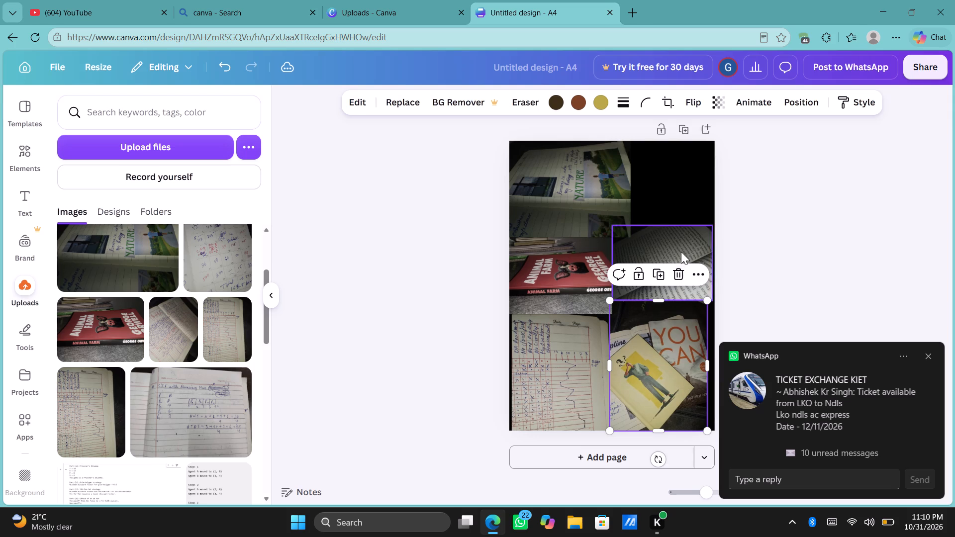
pyautogui.click(678, 250)
pyautogui.click(710, 299)
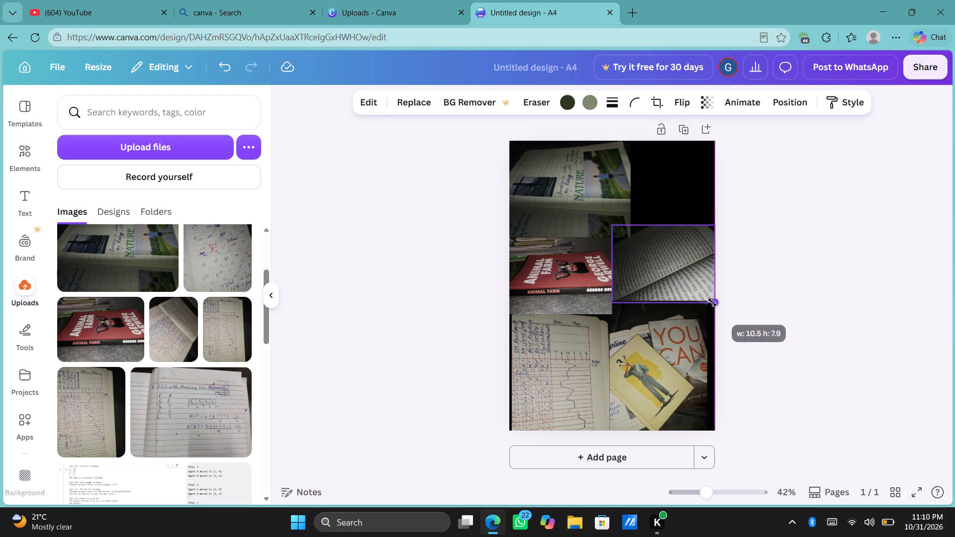
# Bring the printed book-page photo forward one layer.
pyautogui.click(786, 95)
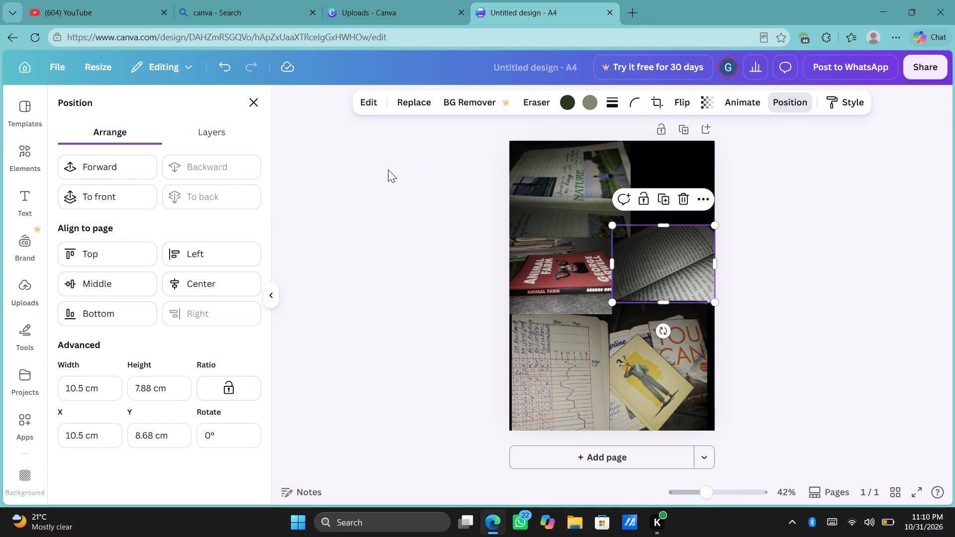
pyautogui.click(103, 166)
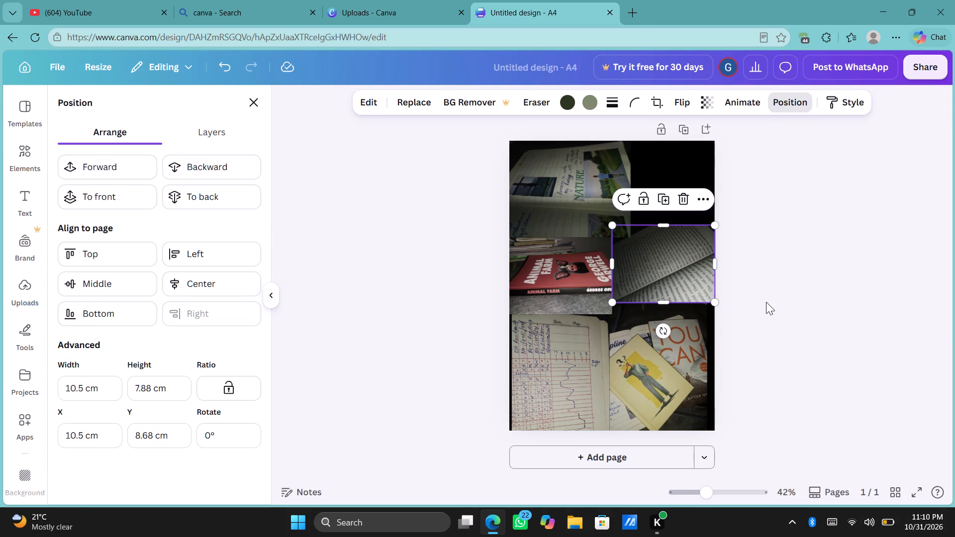
pyautogui.click(769, 304)
pyautogui.click(769, 304)
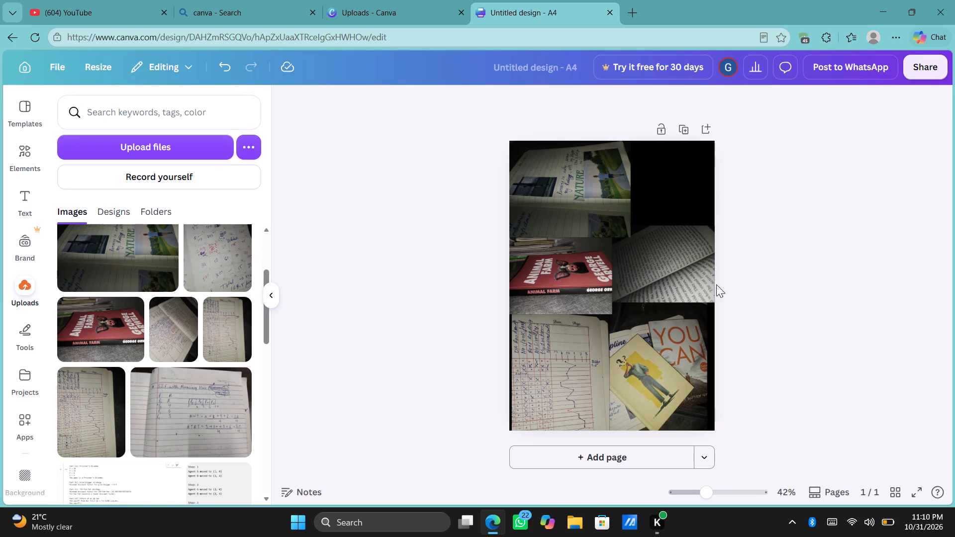
# Move the printed book-page photo slightly down, keeping it flush with the page's right edge.
pyautogui.moveTo(683, 272); pyautogui.dragTo(689, 278)
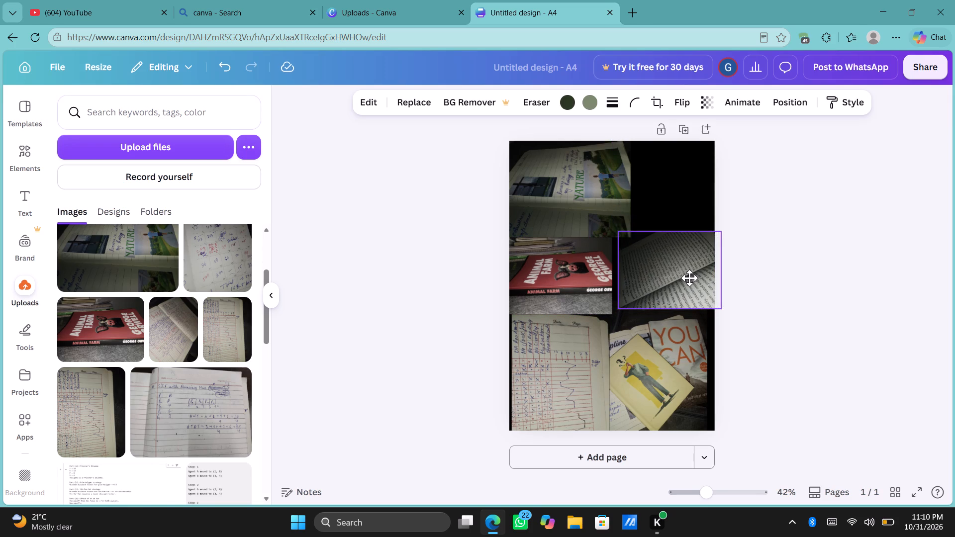
pyautogui.moveTo(689, 278); pyautogui.dragTo(684, 277)
# Add the slanted open notebook photo from the uploads, shrink it and place it over the empty upper-right area of the page.
pyautogui.scroll(-1, 199, 345)
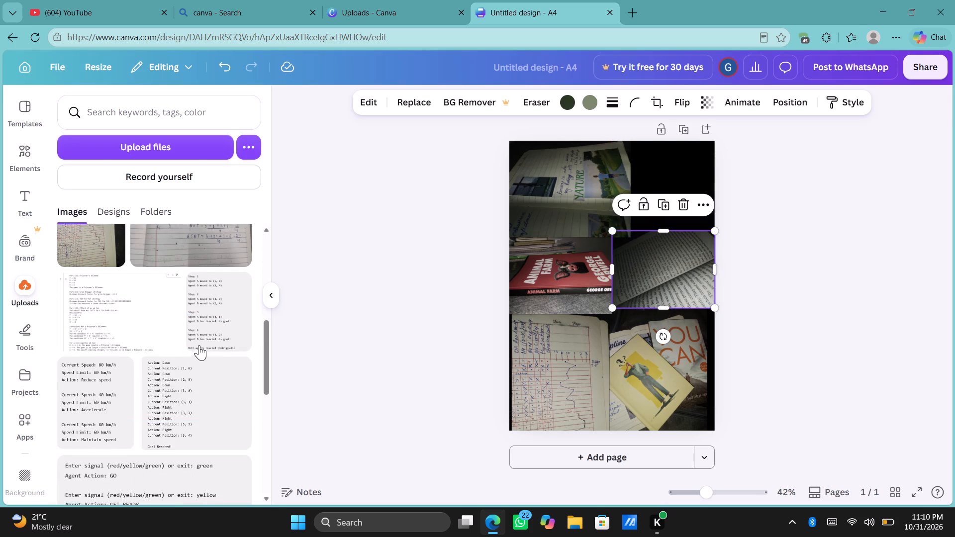
pyautogui.scroll(-2, 199, 345)
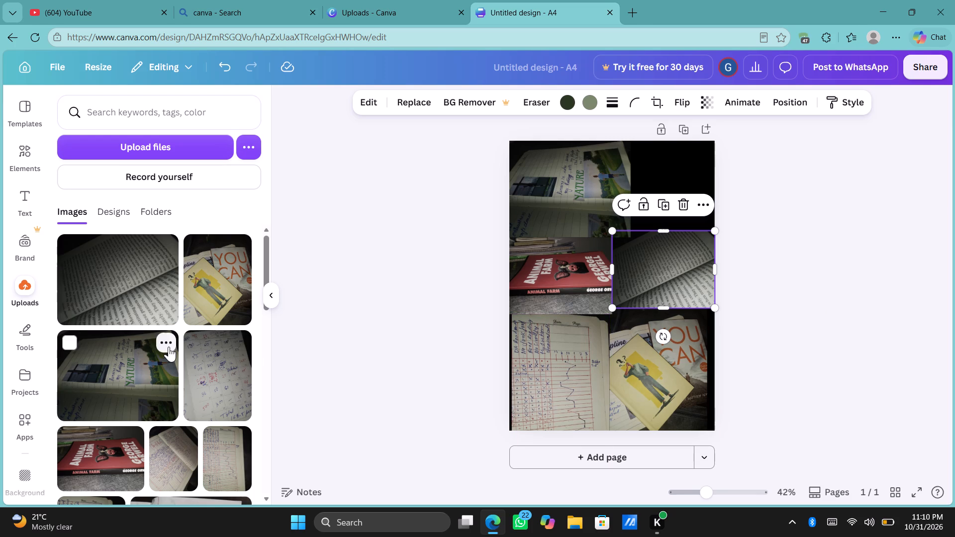
pyautogui.scroll(-1, 265, 388)
pyautogui.click(172, 398)
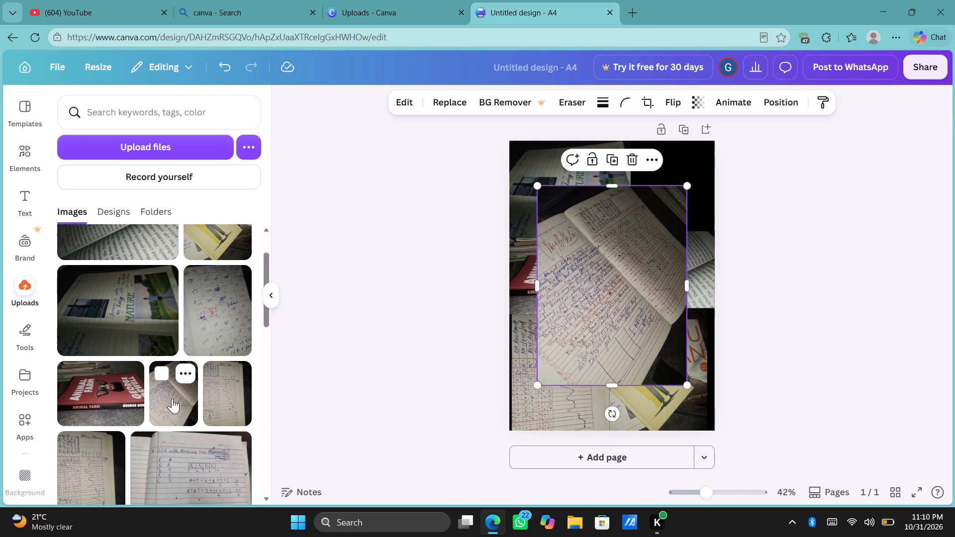
pyautogui.moveTo(631, 273); pyautogui.dragTo(618, 308)
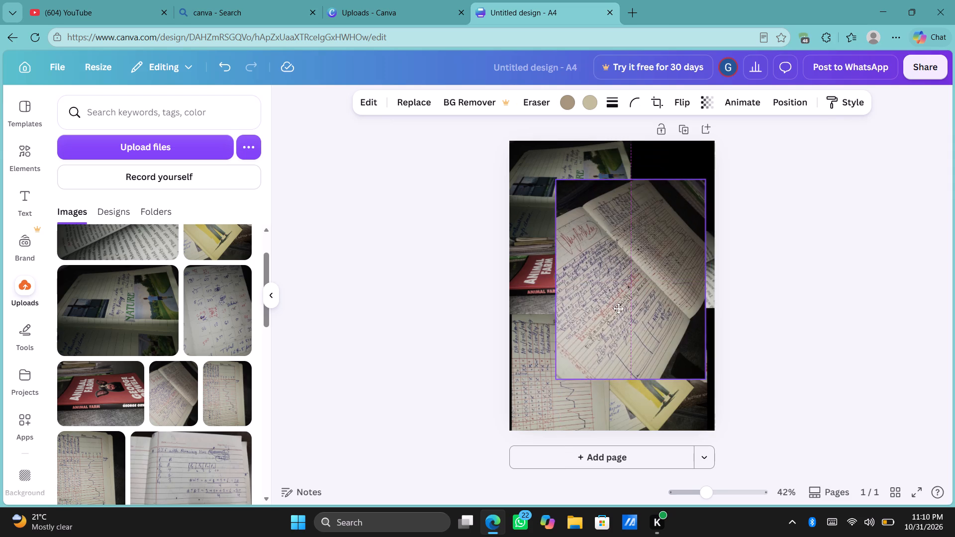
pyautogui.moveTo(618, 308); pyautogui.dragTo(672, 219)
pyautogui.moveTo(726, 131); pyautogui.dragTo(666, 178)
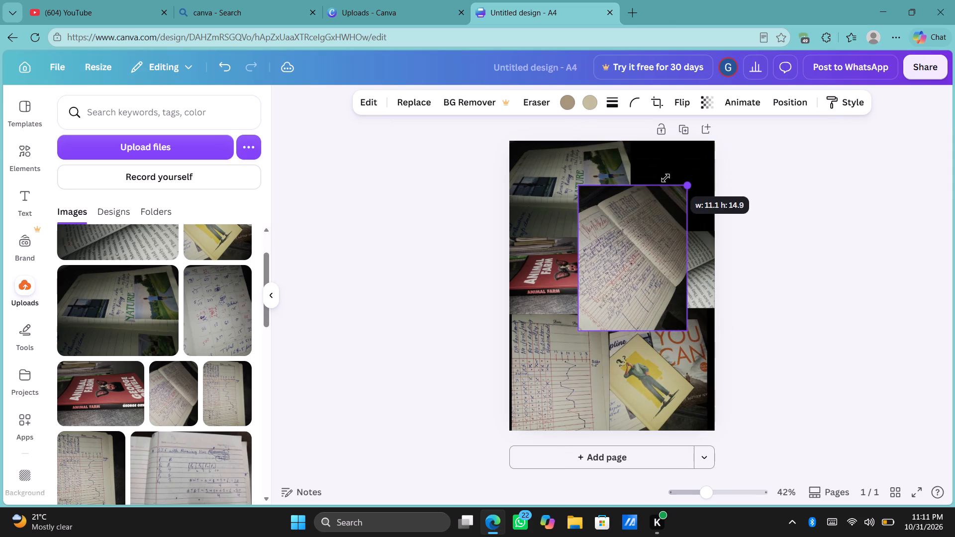
pyautogui.moveTo(666, 178); pyautogui.dragTo(664, 180)
pyautogui.moveTo(618, 276); pyautogui.dragTo(649, 203)
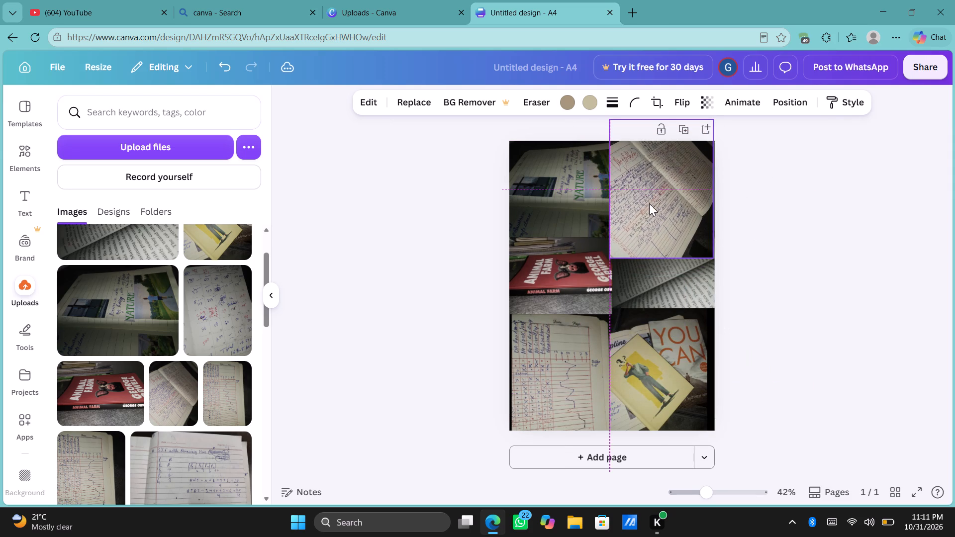
# Resize and reposition the slanted open notebook photo to fill the upper-right gap between the NATURE photo and the page's right edge.
pyautogui.moveTo(715, 259); pyautogui.dragTo(677, 214)
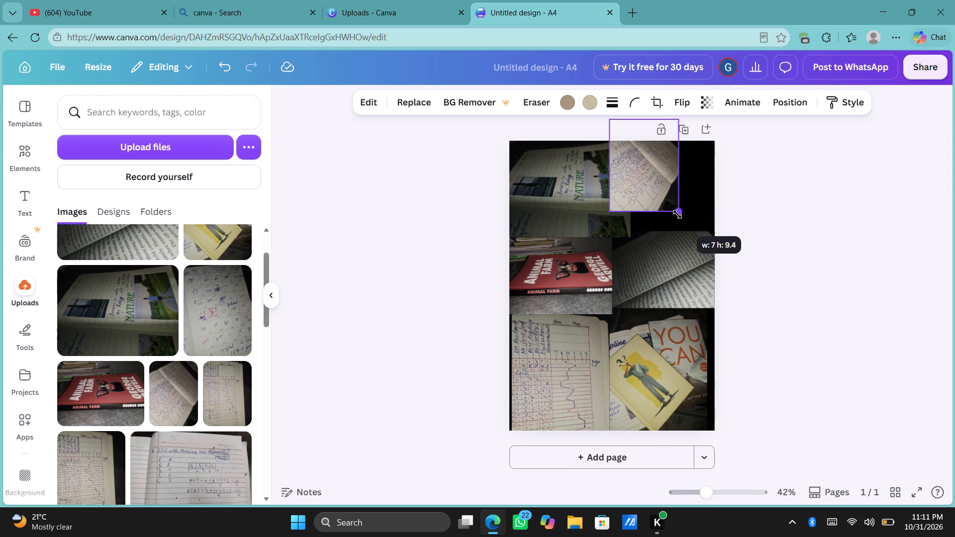
pyautogui.moveTo(654, 172); pyautogui.dragTo(688, 189)
pyautogui.moveTo(648, 229); pyautogui.dragTo(630, 233)
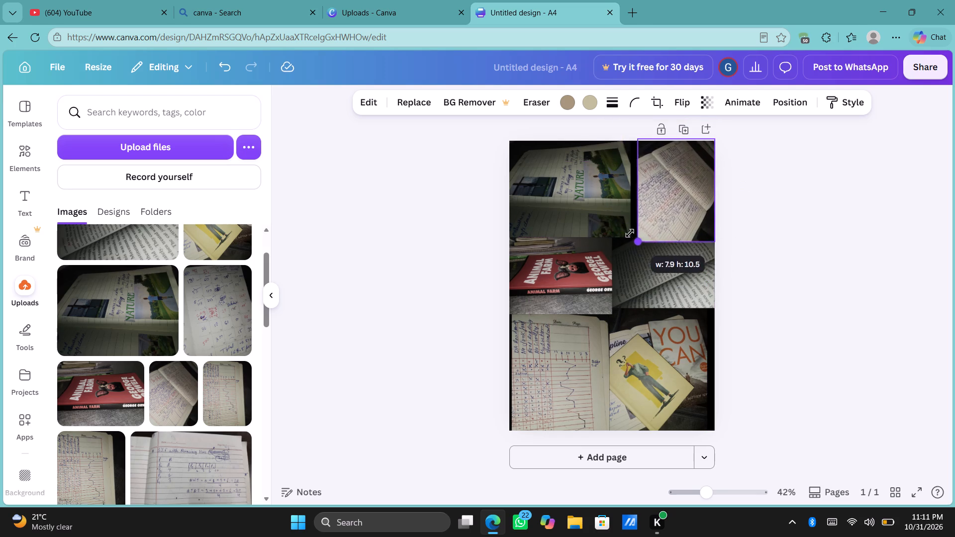
pyautogui.moveTo(630, 233); pyautogui.dragTo(622, 232)
pyautogui.click(673, 215)
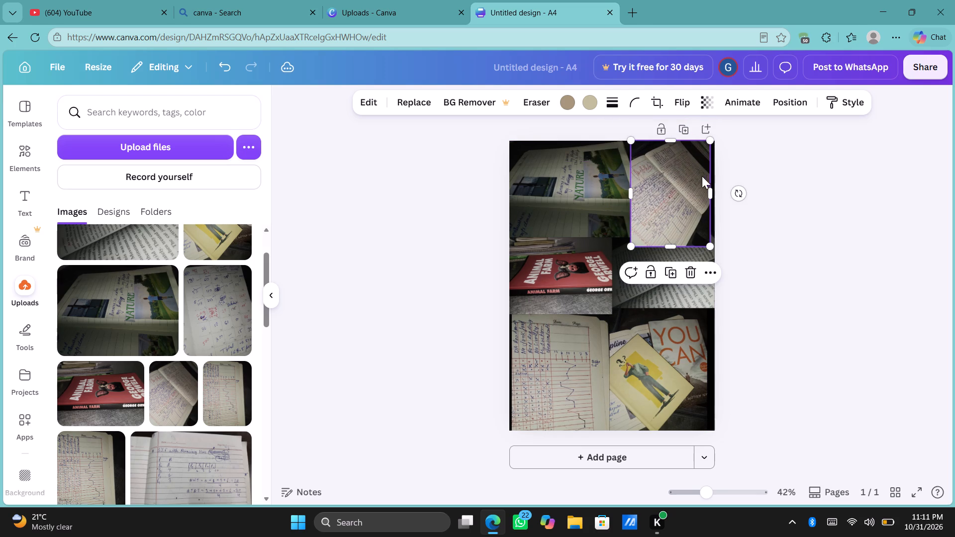
pyautogui.moveTo(711, 142); pyautogui.dragTo(717, 139)
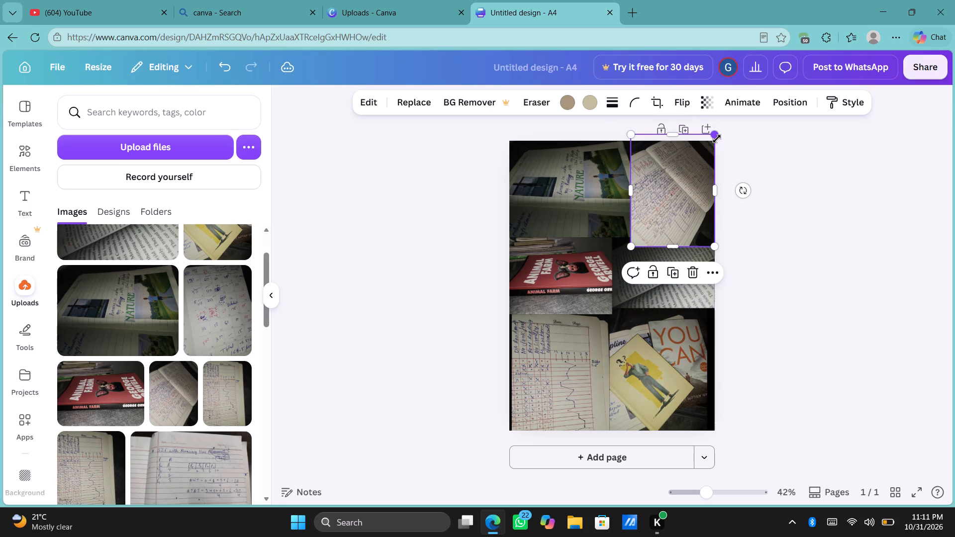
pyautogui.click(749, 181)
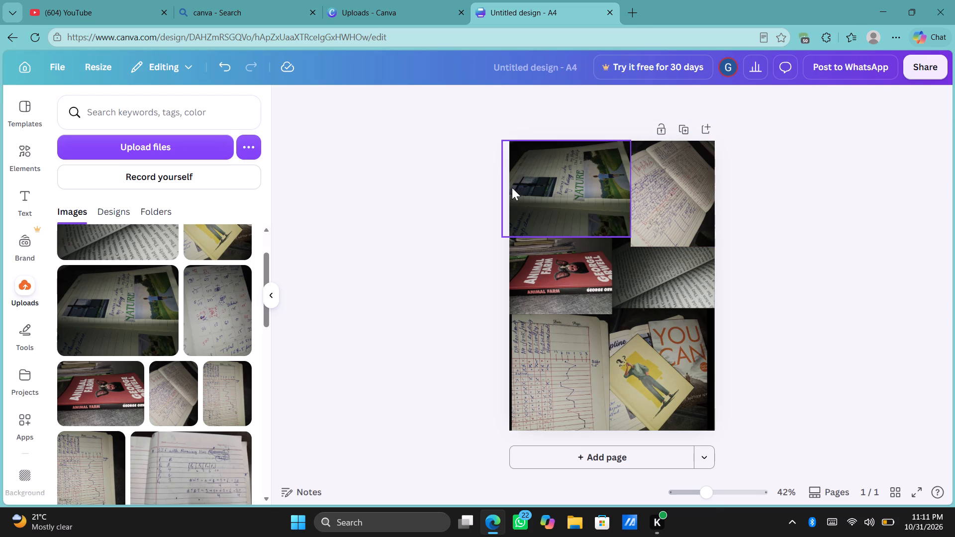
# Tilt the NATURE notebook photo clockwise, enlarge it and reposition it to fill the page's upper-left area.
pyautogui.click(588, 204)
pyautogui.moveTo(663, 191); pyautogui.dragTo(563, 259)
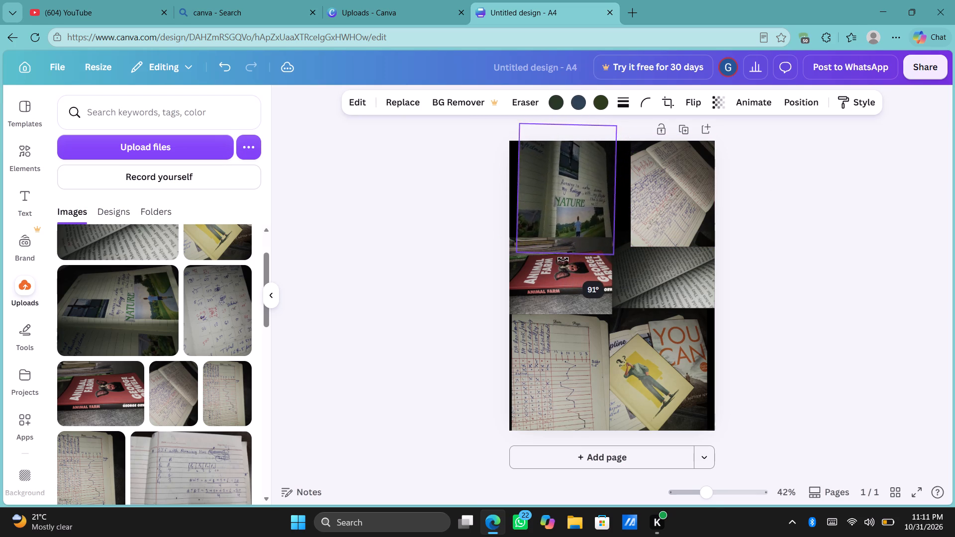
pyautogui.moveTo(563, 259); pyautogui.dragTo(631, 247)
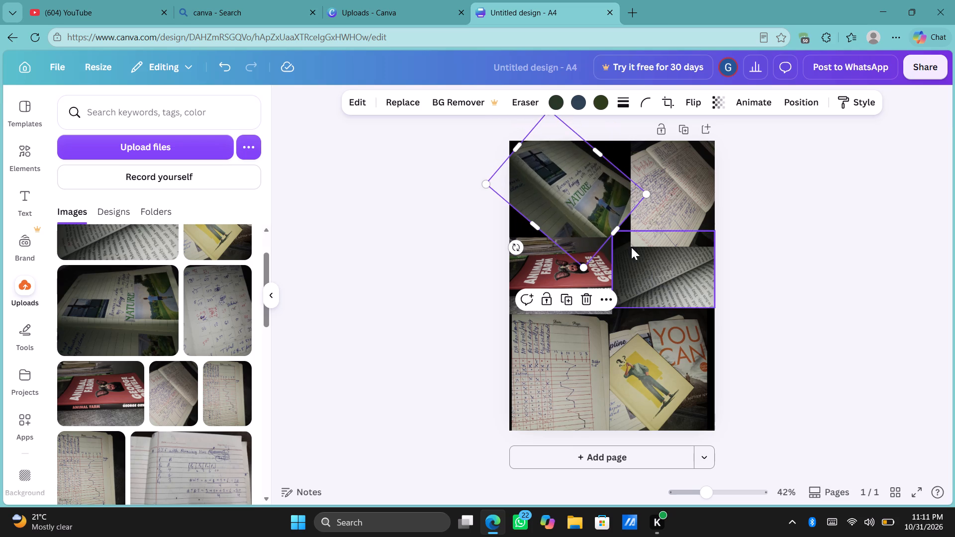
pyautogui.moveTo(585, 270); pyautogui.dragTo(630, 345)
pyautogui.moveTo(609, 211); pyautogui.dragTo(585, 159)
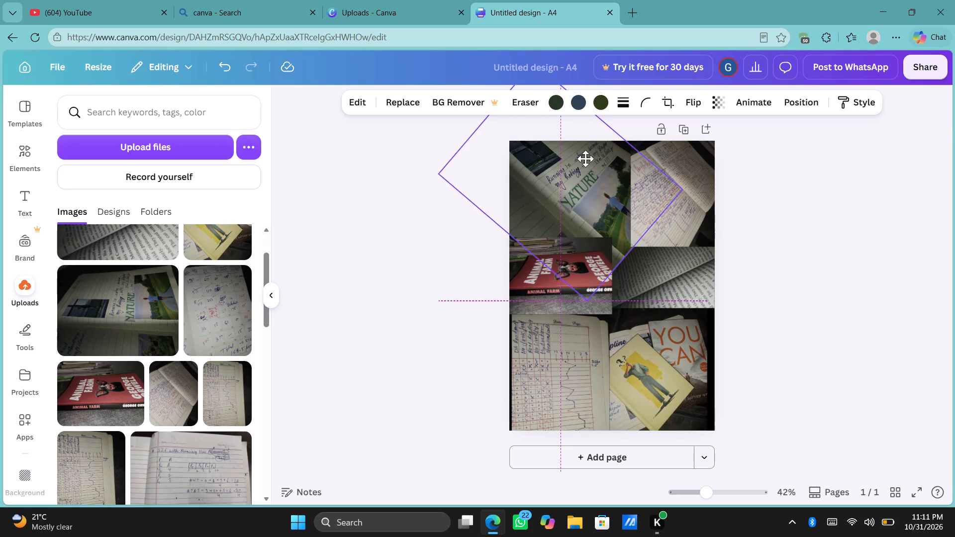
pyautogui.moveTo(585, 159); pyautogui.dragTo(600, 163)
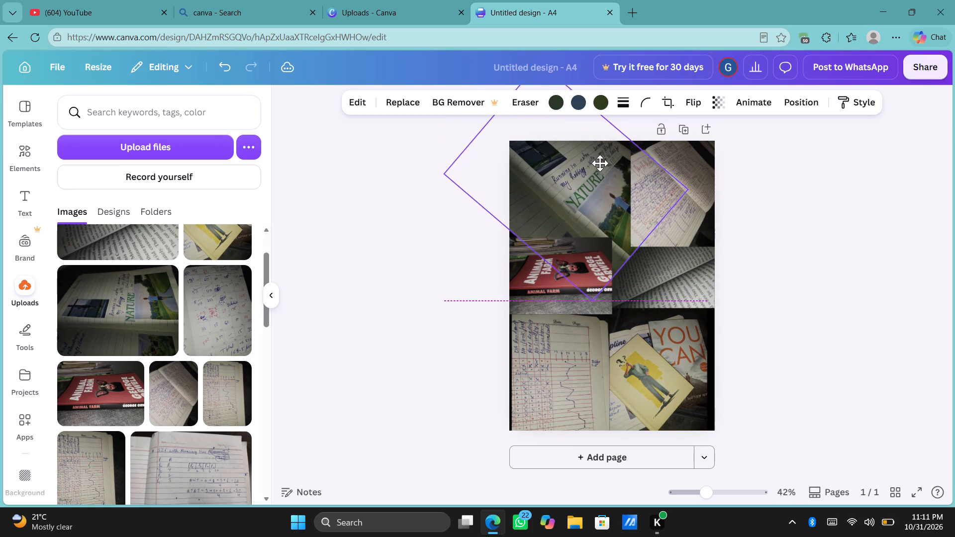
pyautogui.moveTo(600, 163); pyautogui.dragTo(596, 161)
pyautogui.click(846, 249)
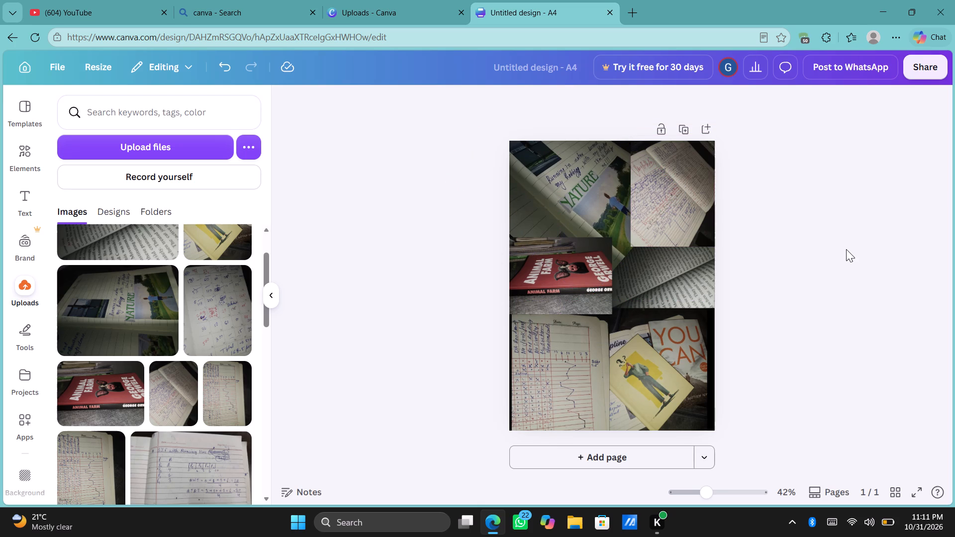
# Enlarge the Animal Farm photo until its right edge meets the slanted notebook photo's left edge.
pyautogui.click(583, 256)
pyautogui.moveTo(614, 239); pyautogui.dragTo(642, 240)
pyautogui.click(818, 254)
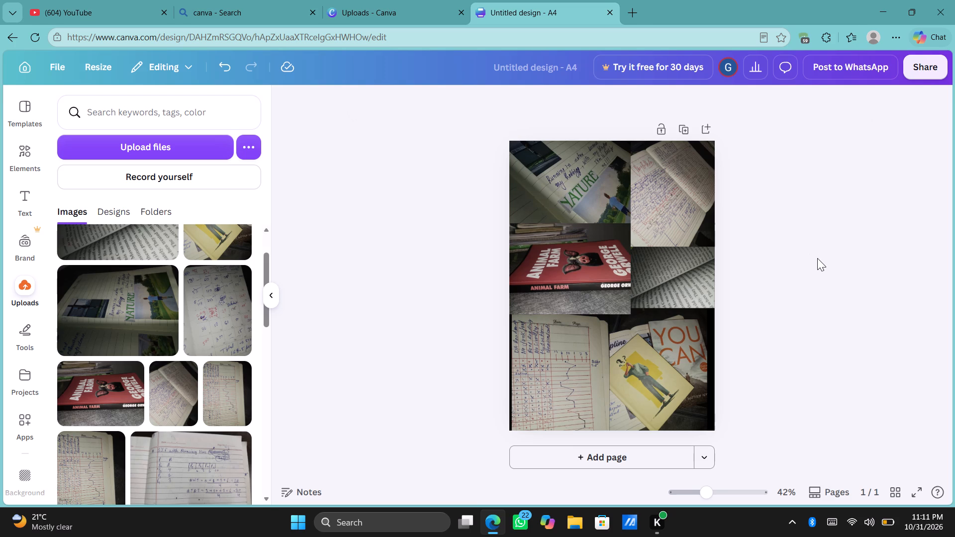
# Replace the chart notebook photo in the page's lower-left area with the handwritten number-grid photo from the uploads.
pyautogui.click(554, 365)
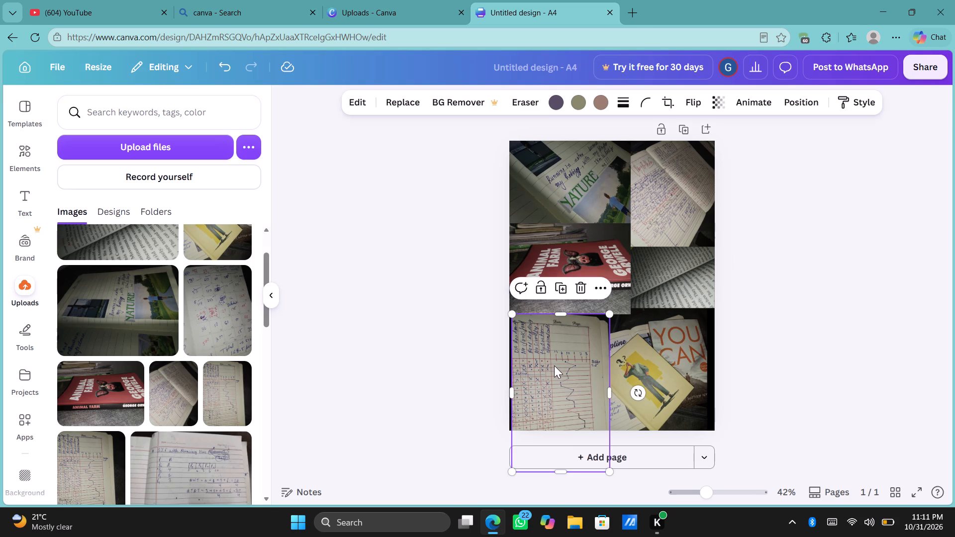
pyautogui.moveTo(223, 314); pyautogui.dragTo(547, 412)
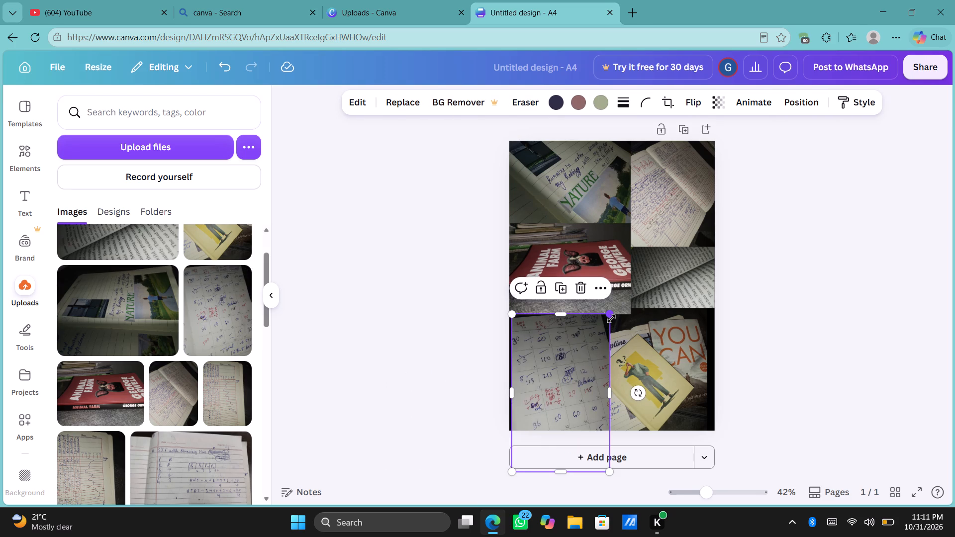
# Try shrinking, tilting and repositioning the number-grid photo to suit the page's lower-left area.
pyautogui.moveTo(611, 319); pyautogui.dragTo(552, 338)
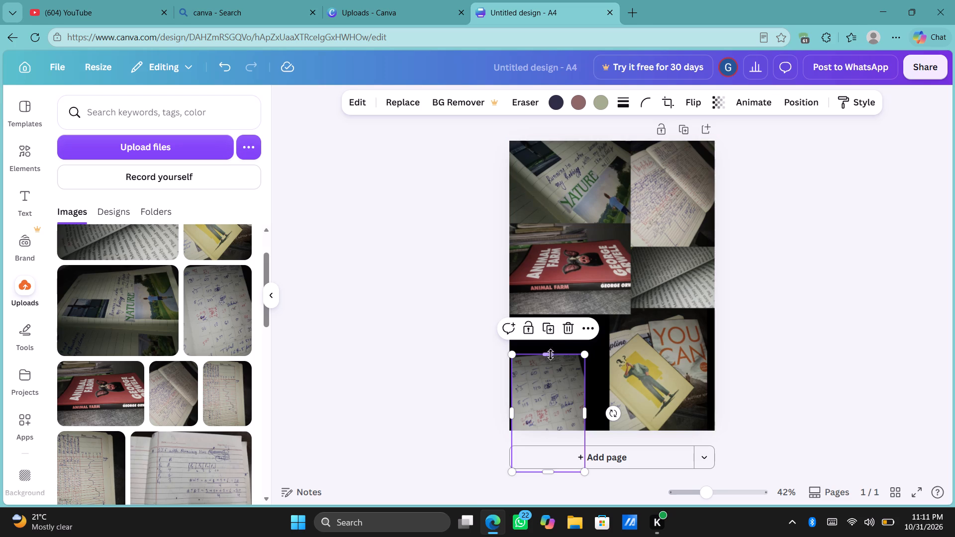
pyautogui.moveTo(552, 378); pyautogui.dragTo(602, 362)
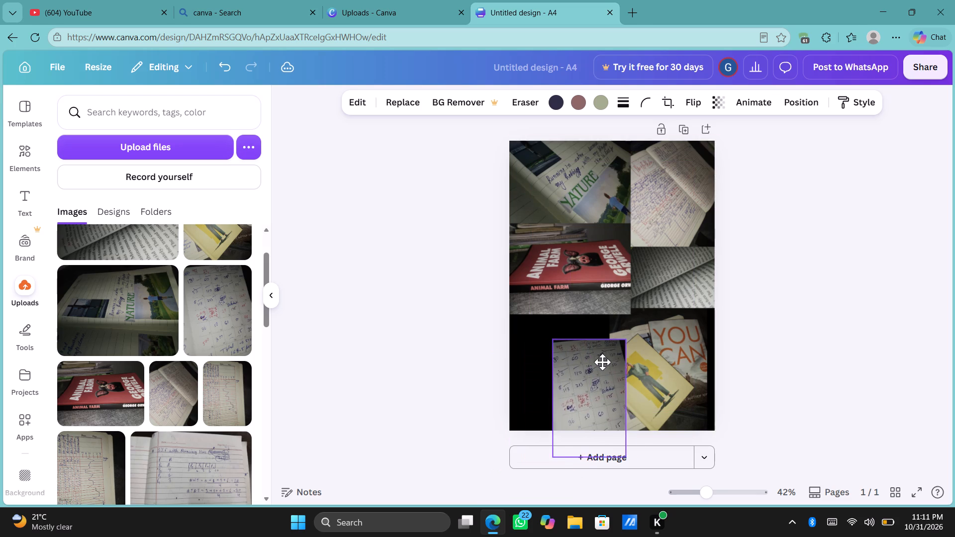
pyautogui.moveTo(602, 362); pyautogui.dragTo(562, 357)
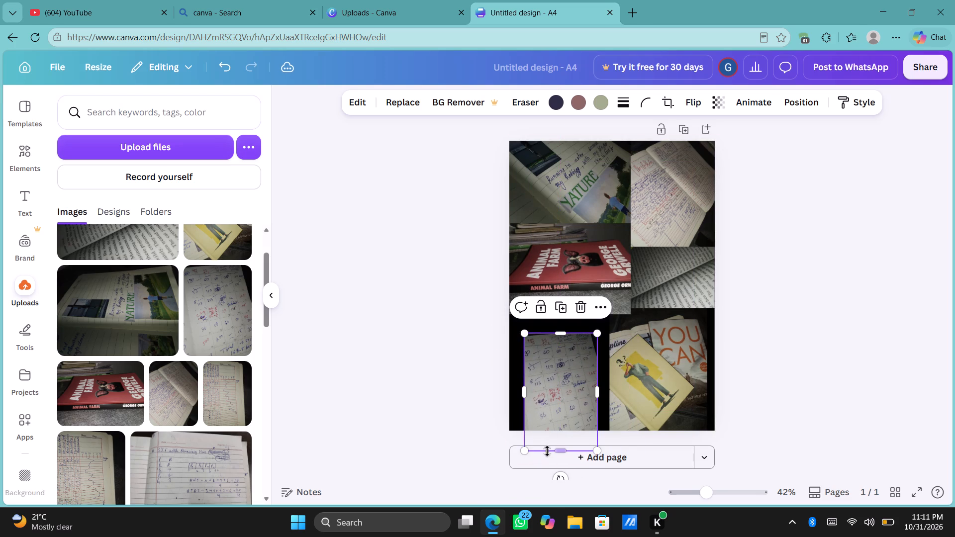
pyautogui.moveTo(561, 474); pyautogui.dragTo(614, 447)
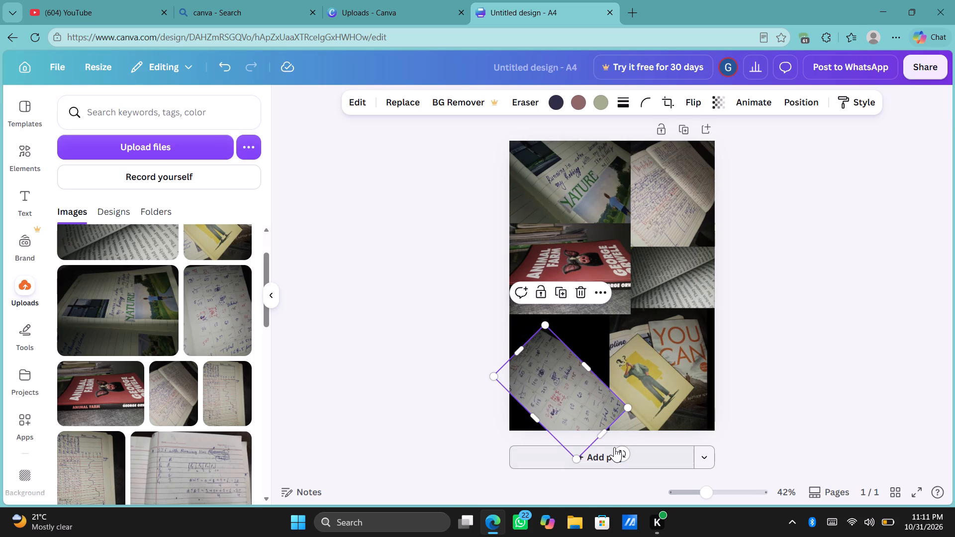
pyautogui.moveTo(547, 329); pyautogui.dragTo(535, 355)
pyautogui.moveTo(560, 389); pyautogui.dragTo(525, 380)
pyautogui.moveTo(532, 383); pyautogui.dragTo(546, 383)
# Delete the number-grid photo from the page's lower-left area.
pyautogui.click(564, 310)
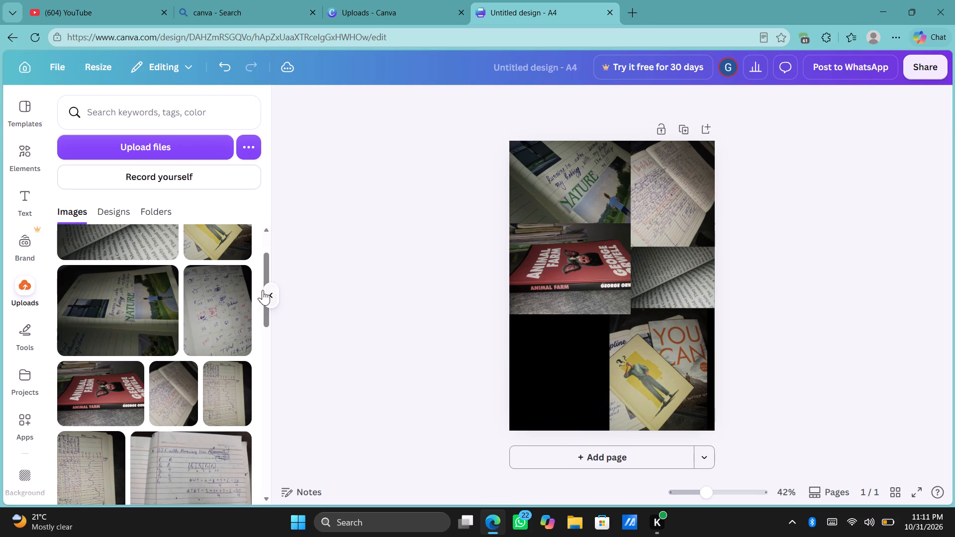
# Add the number-grid photo from the uploads again, trim its left side, shrink it, tilt it counterclockwise and place it over the page's lower-left area.
pyautogui.click(215, 282)
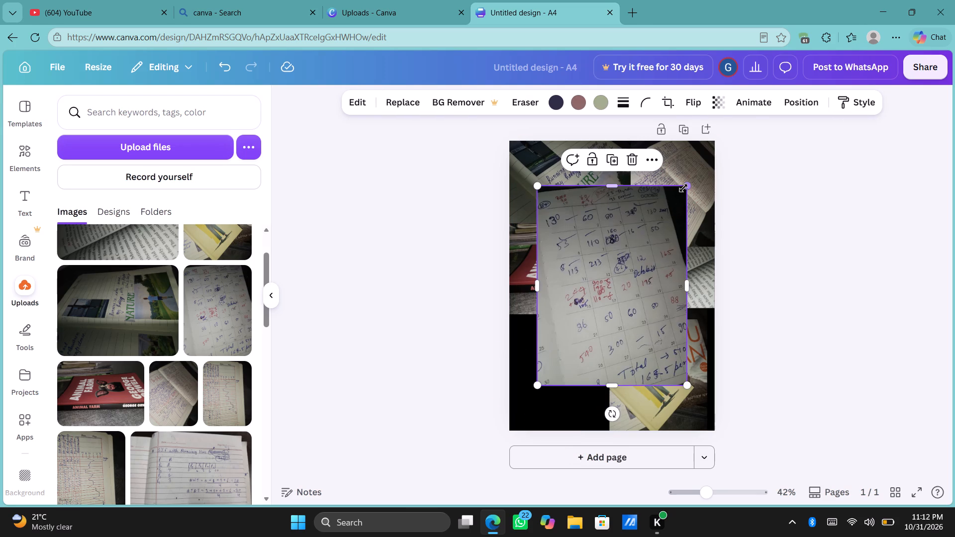
pyautogui.moveTo(541, 284); pyautogui.dragTo(542, 284)
pyautogui.moveTo(542, 284); pyautogui.dragTo(550, 284)
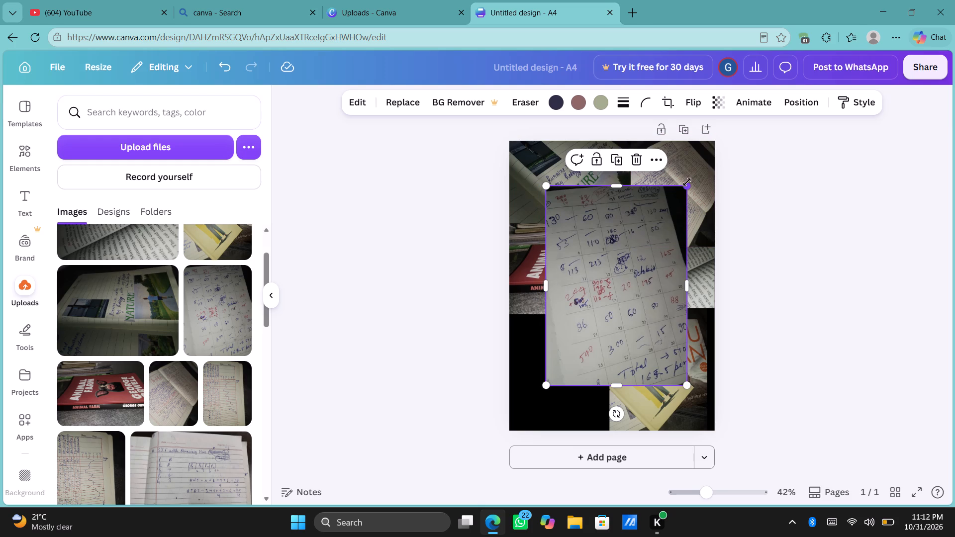
pyautogui.moveTo(687, 182); pyautogui.dragTo(646, 228)
pyautogui.moveTo(598, 412); pyautogui.dragTo(656, 398)
pyautogui.moveTo(598, 291); pyautogui.dragTo(546, 357)
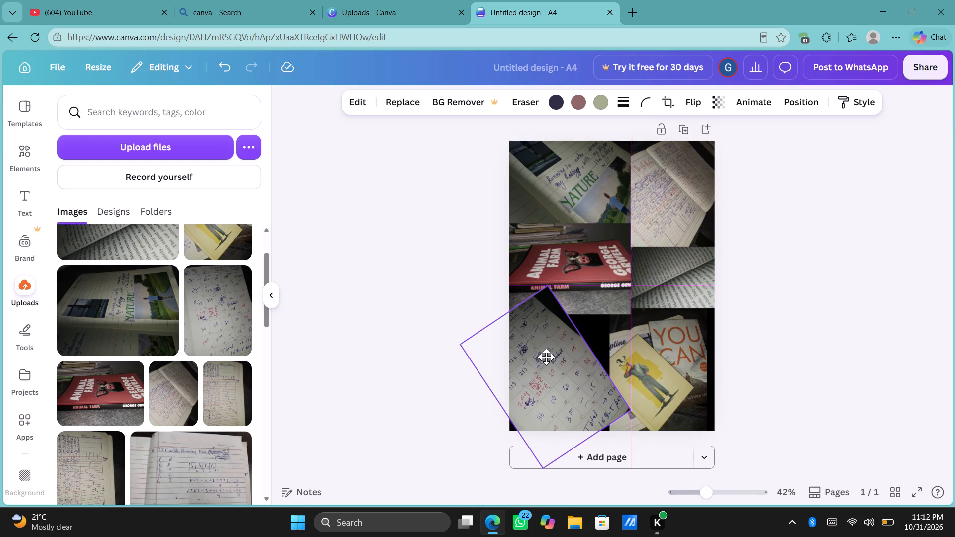
pyautogui.moveTo(546, 357); pyautogui.dragTo(585, 347)
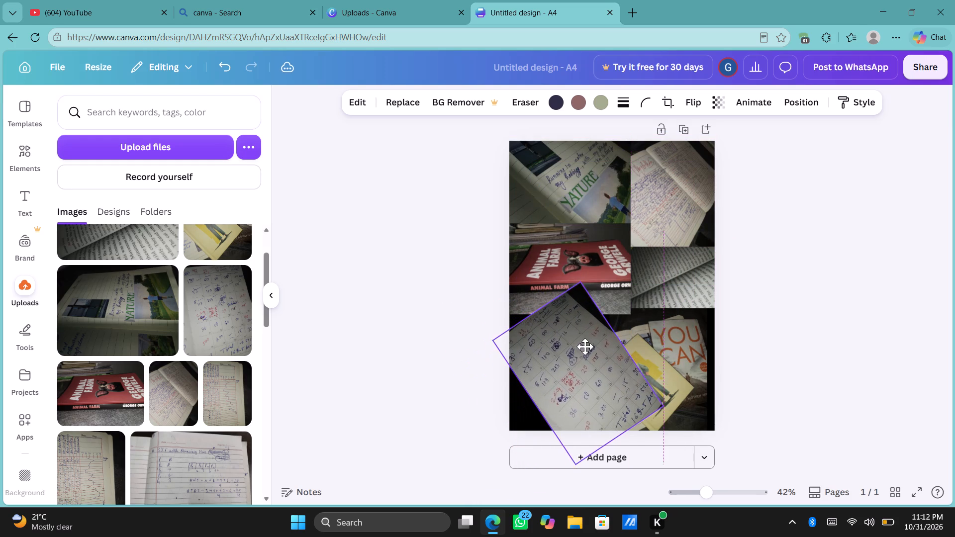
pyautogui.moveTo(585, 347); pyautogui.dragTo(585, 339)
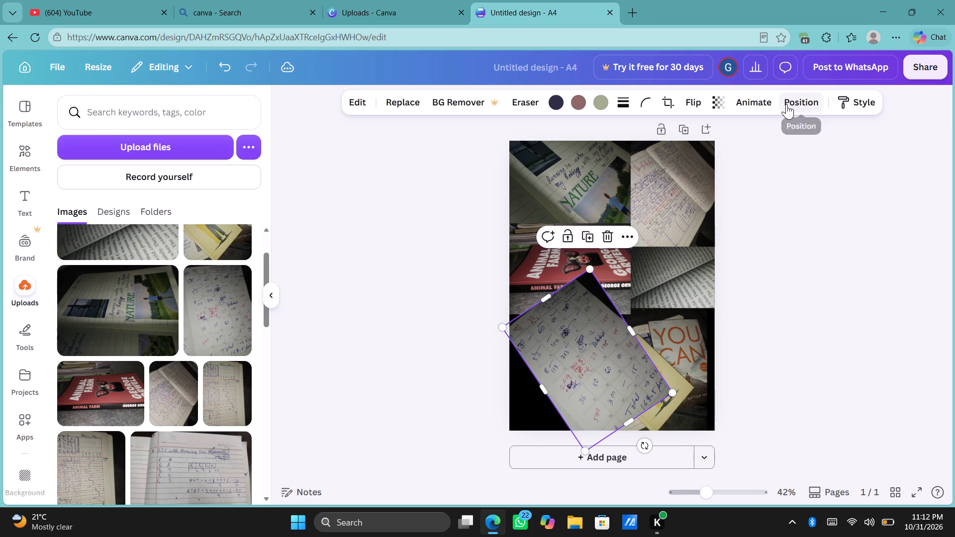
# Send the tilted number-grid photo backward behind the Animal Farm and yellow book photos, and nudge it slightly toward the page's left edge.
pyautogui.click(786, 104)
pyautogui.click(183, 167)
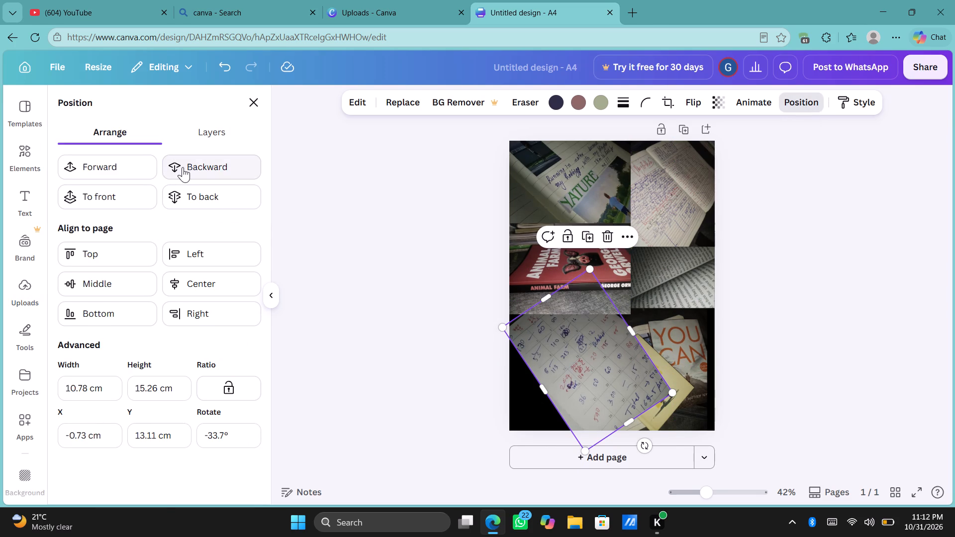
pyautogui.click(184, 167)
pyautogui.click(204, 164)
pyautogui.click(608, 368)
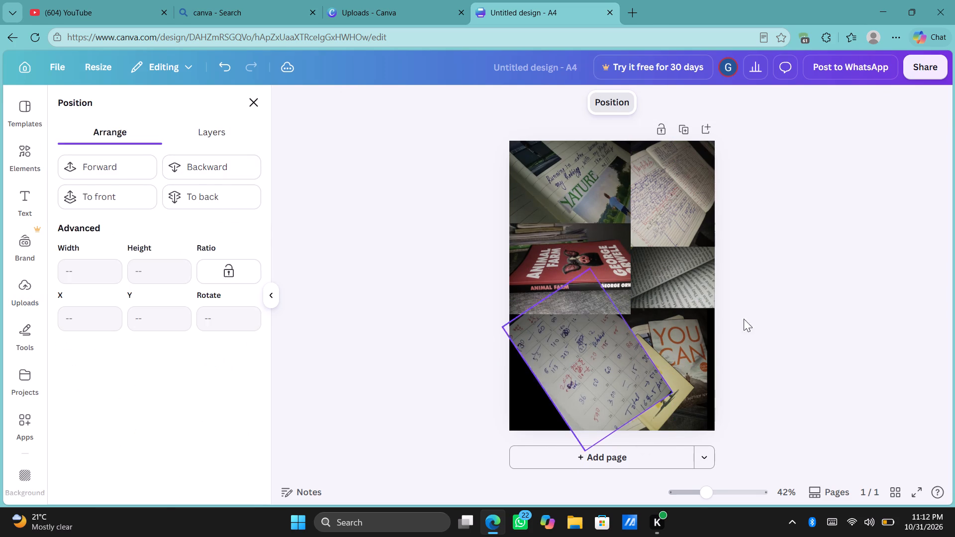
pyautogui.click(627, 376)
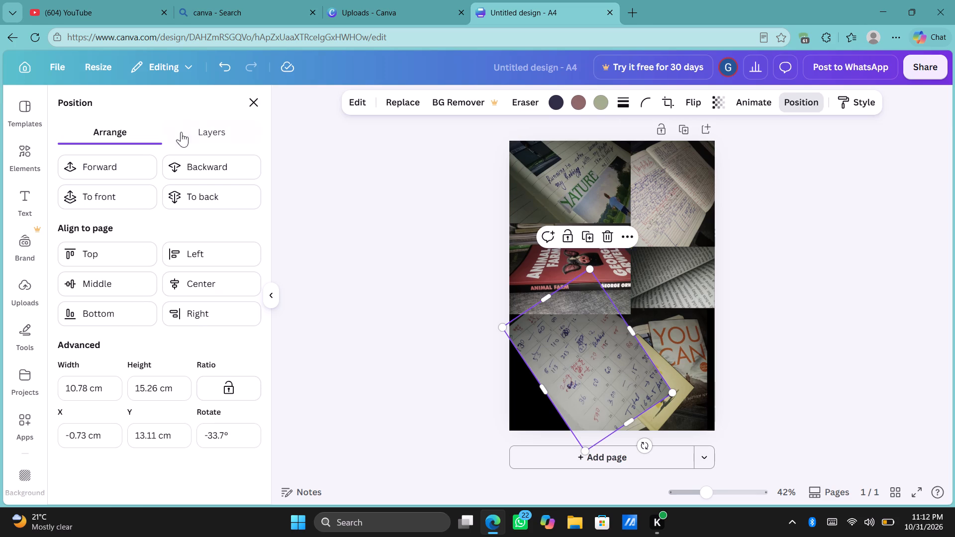
pyautogui.click(180, 162)
pyautogui.click(848, 358)
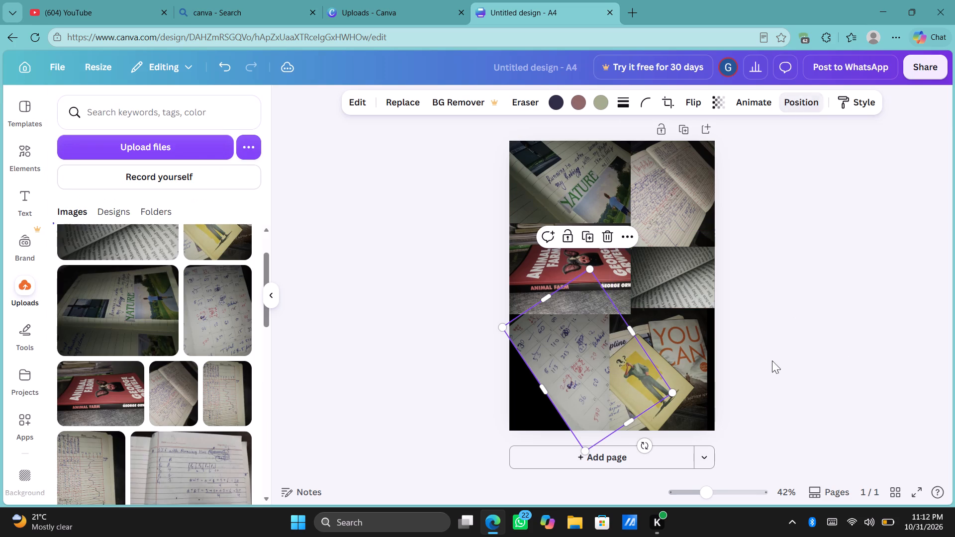
pyautogui.moveTo(573, 356); pyautogui.dragTo(570, 351)
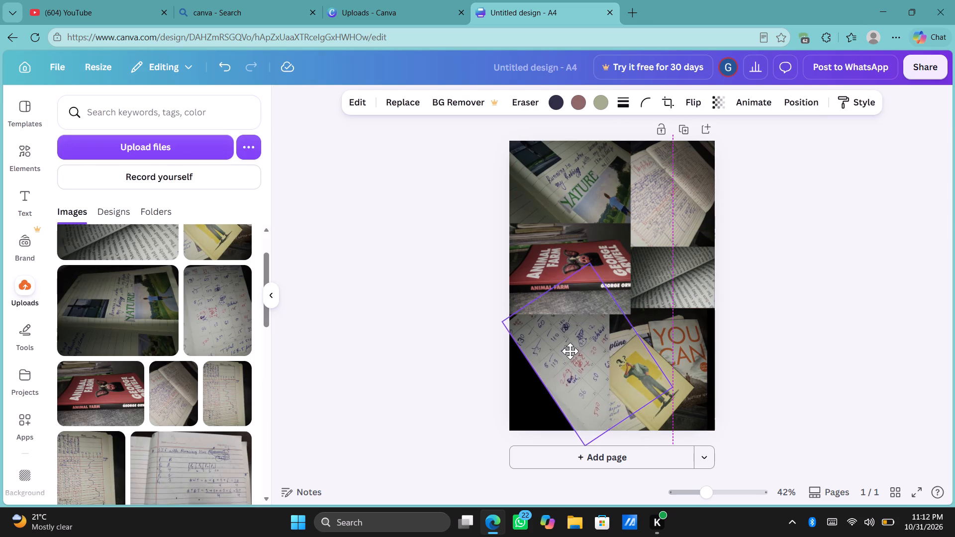
pyautogui.moveTo(570, 351); pyautogui.dragTo(566, 352)
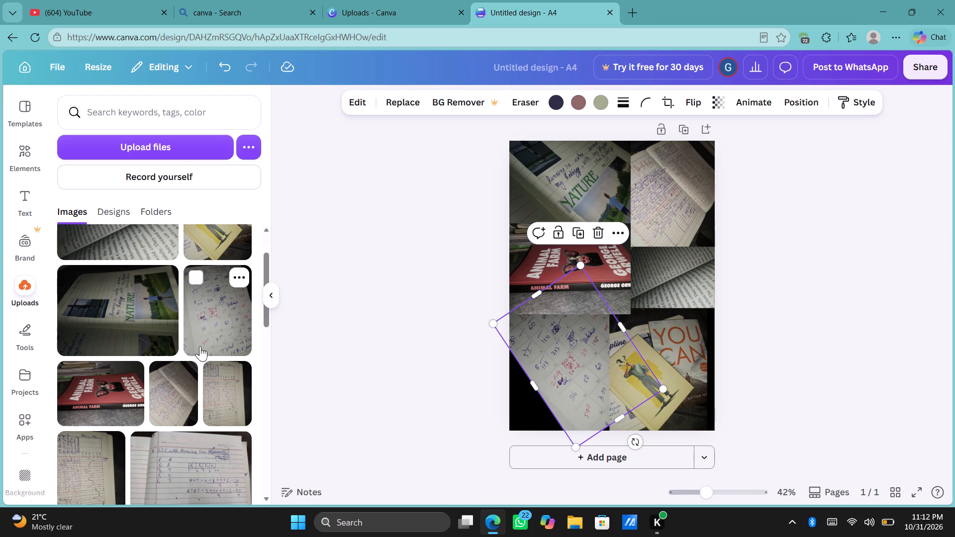
# Add the chart notebook photo from the uploads and crop both sides to make a narrow vertical strip.
pyautogui.click(230, 386)
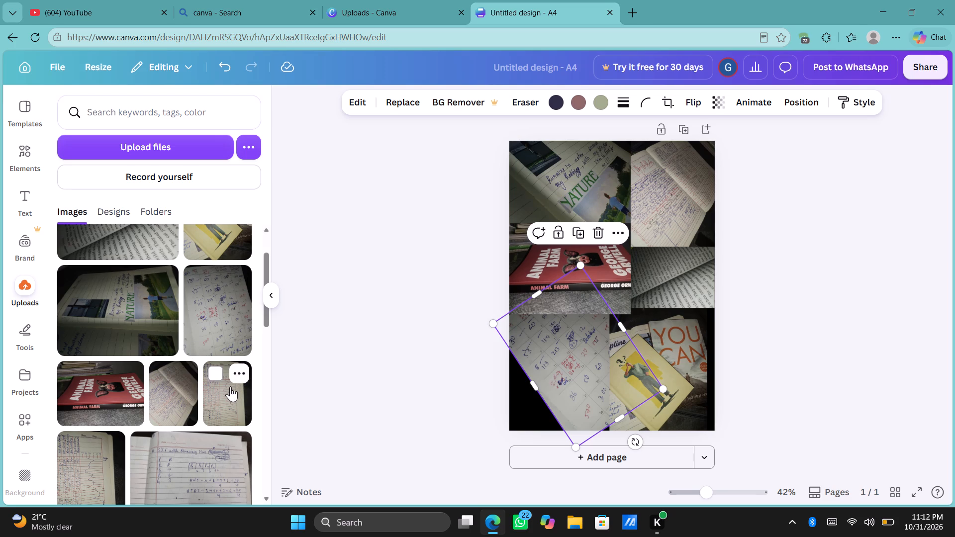
pyautogui.moveTo(538, 285); pyautogui.dragTo(576, 279)
pyautogui.moveTo(690, 278); pyautogui.dragTo(646, 278)
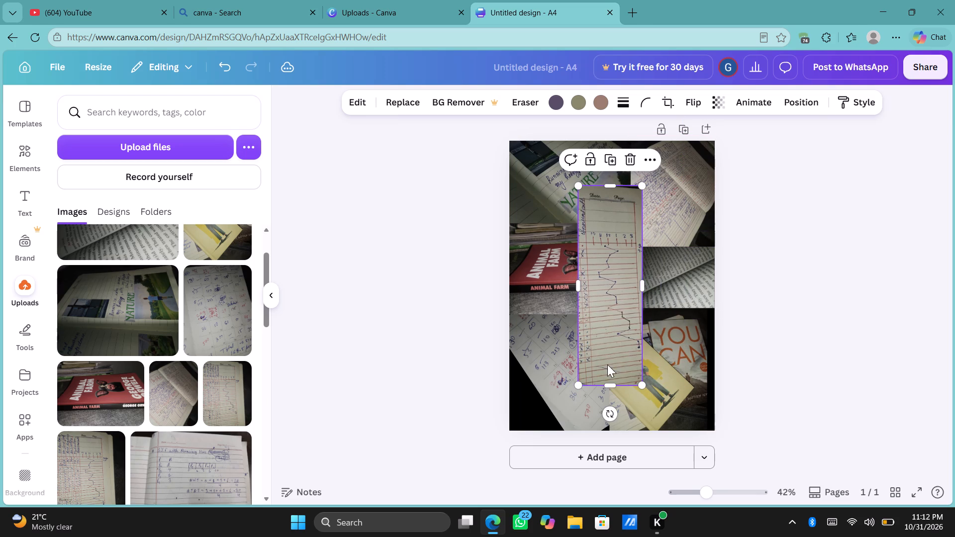
# Tilt the chart strip counterclockwise and place it over the black gap along the page's lower-left edge.
pyautogui.moveTo(611, 416); pyautogui.dragTo(661, 410)
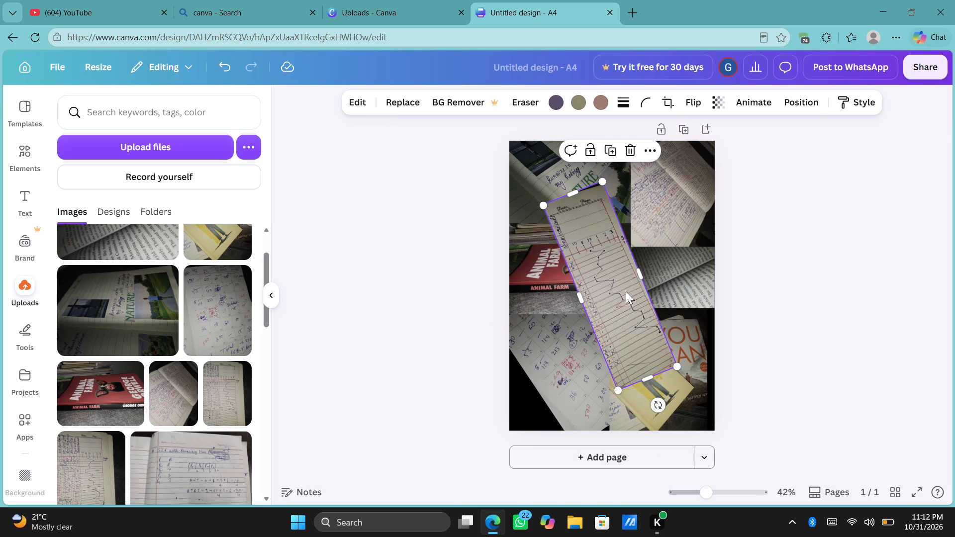
pyautogui.moveTo(618, 284); pyautogui.dragTo(535, 390)
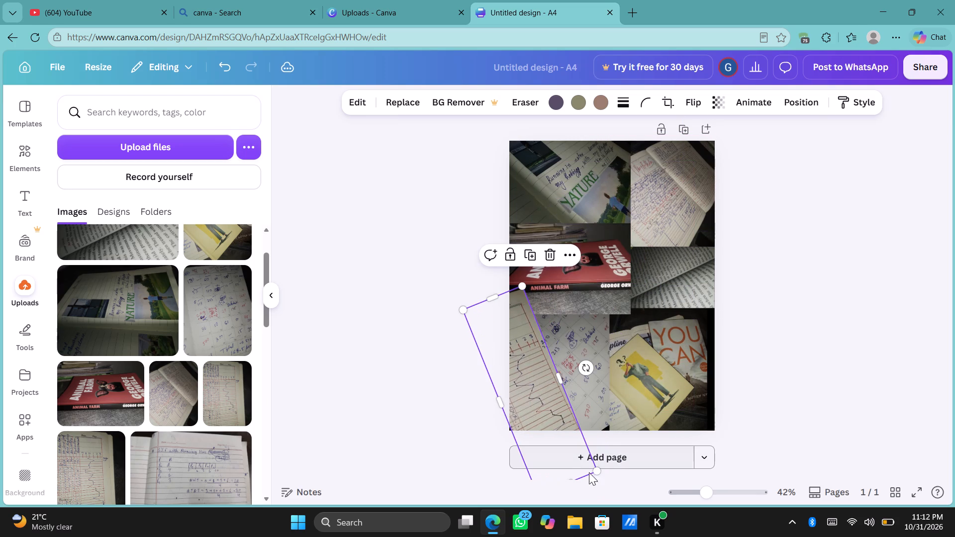
pyautogui.moveTo(540, 384); pyautogui.dragTo(527, 378)
pyautogui.click(954, 323)
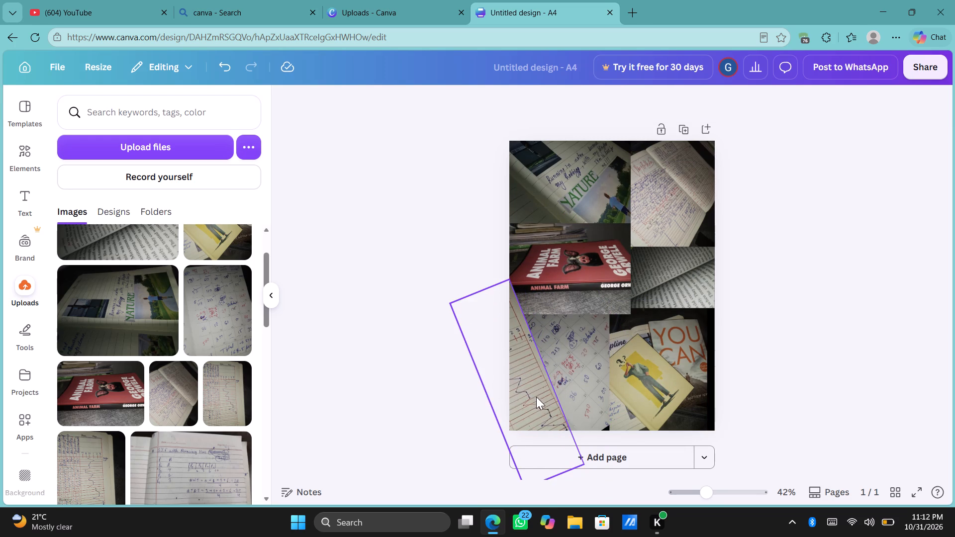
pyautogui.click(536, 396)
pyautogui.moveTo(517, 386); pyautogui.dragTo(522, 364)
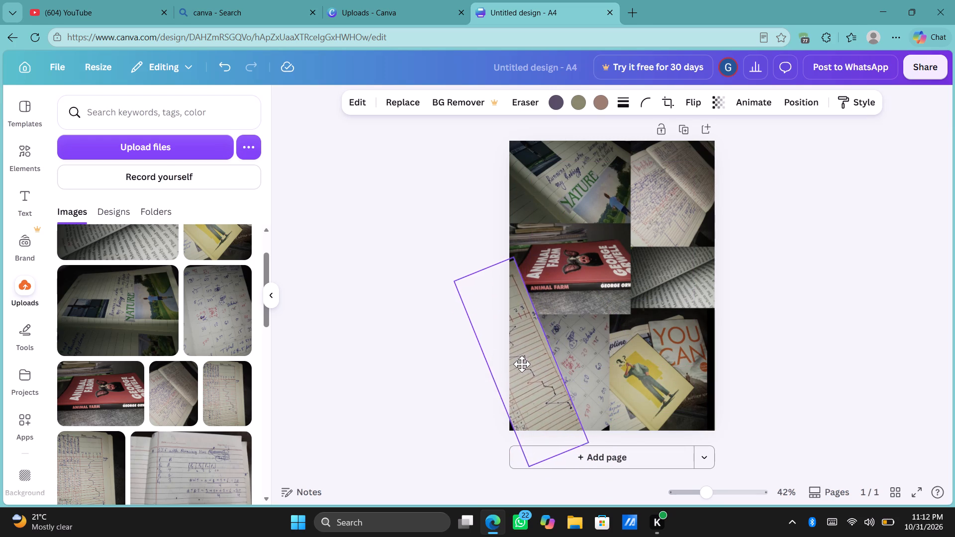
pyautogui.moveTo(522, 364); pyautogui.dragTo(523, 364)
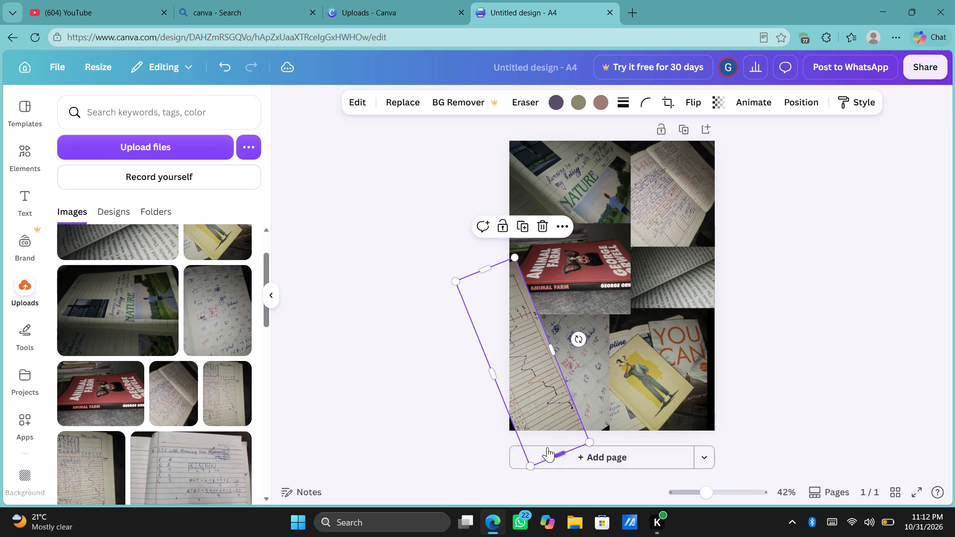
# Straighten the chart strip to upright, crop its top and align it directly below the Animal Farm photo at the page's left edge.
pyautogui.moveTo(582, 342); pyautogui.dragTo(629, 401)
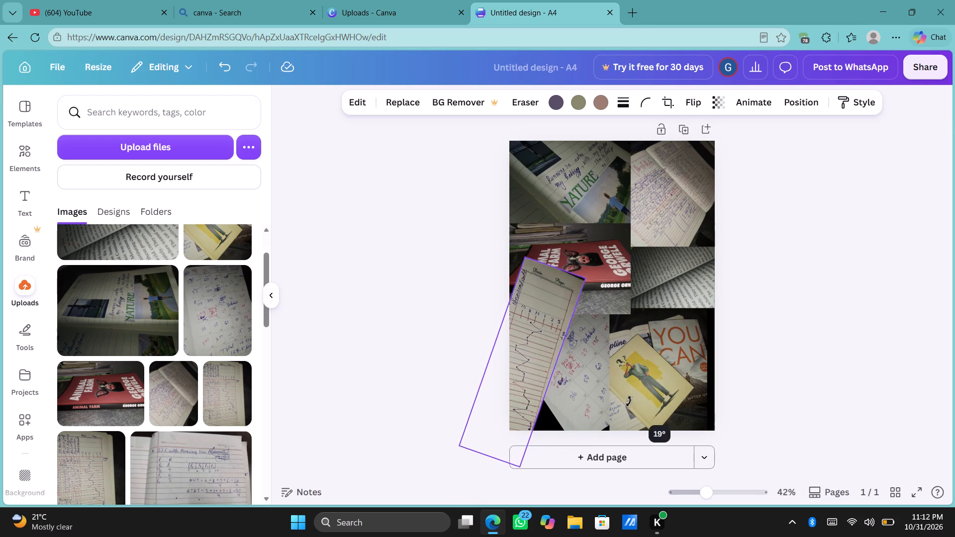
pyautogui.moveTo(629, 401); pyautogui.dragTo(653, 367)
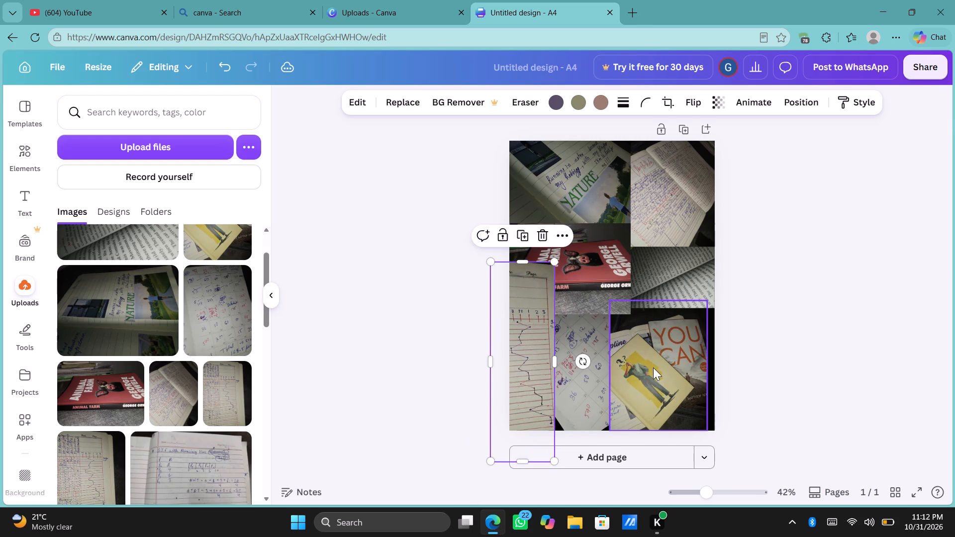
pyautogui.moveTo(518, 263); pyautogui.dragTo(519, 296)
pyautogui.moveTo(539, 383); pyautogui.dragTo(538, 391)
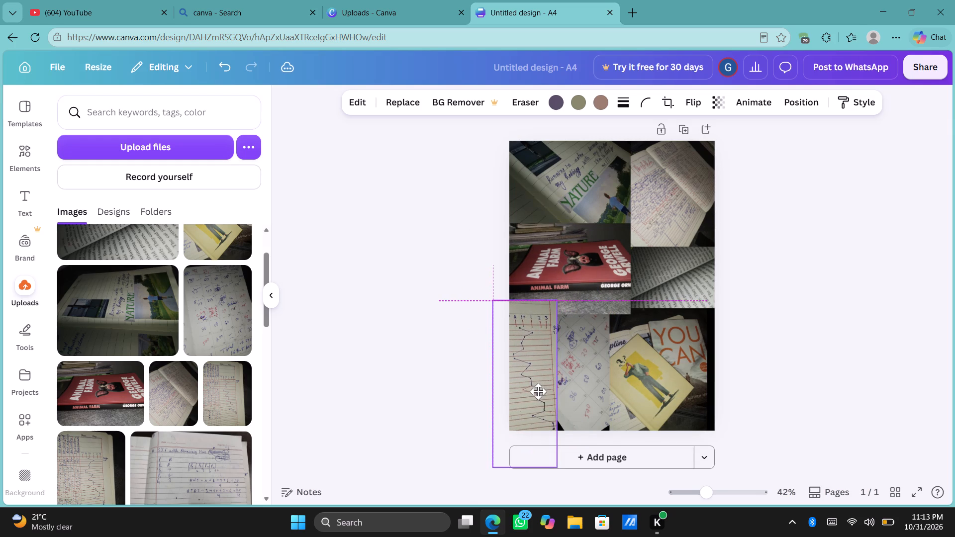
pyautogui.moveTo(538, 391); pyautogui.dragTo(539, 402)
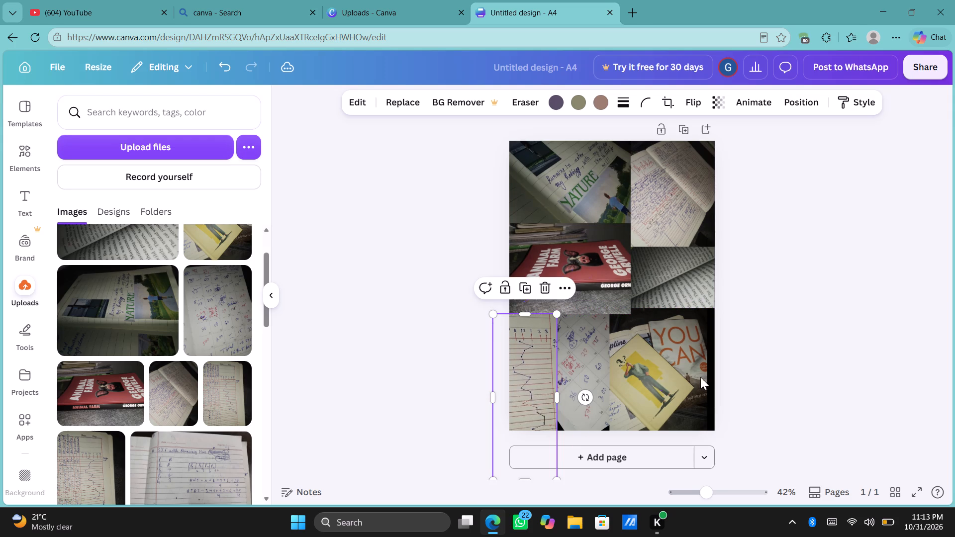
pyautogui.click(893, 345)
# Adjust the number-grid photo's tilt so it fills the gap between the chart strip and the yellow book photo.
pyautogui.click(580, 362)
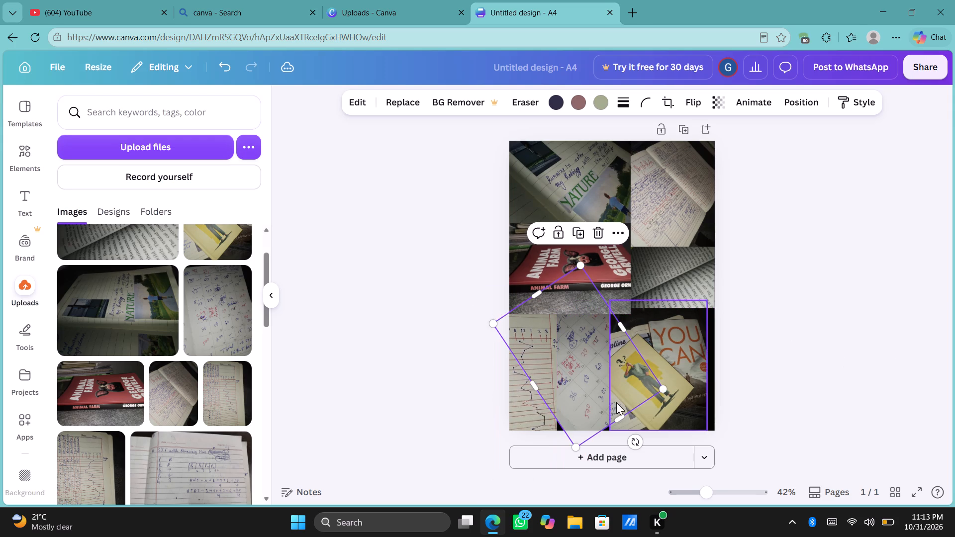
pyautogui.moveTo(635, 444); pyautogui.dragTo(572, 461)
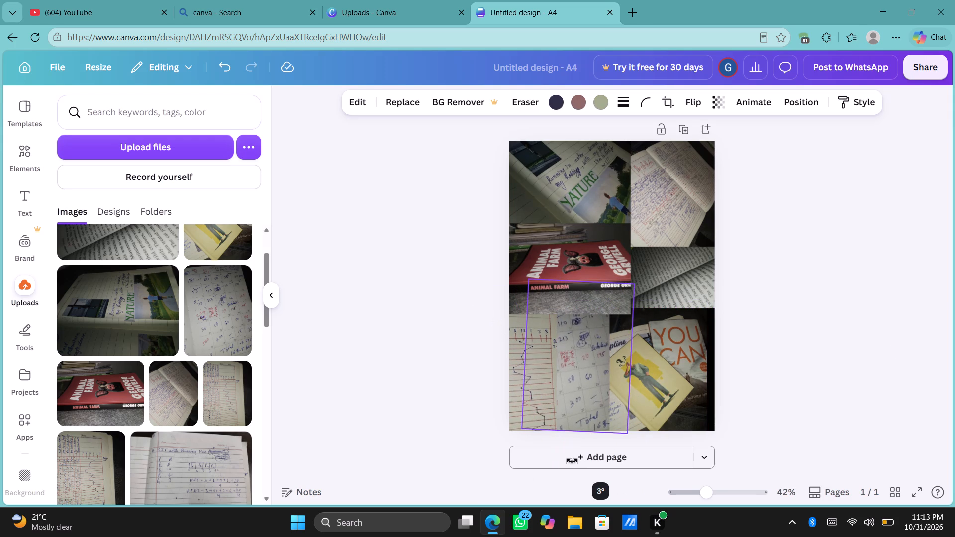
pyautogui.moveTo(572, 461); pyautogui.dragTo(723, 509)
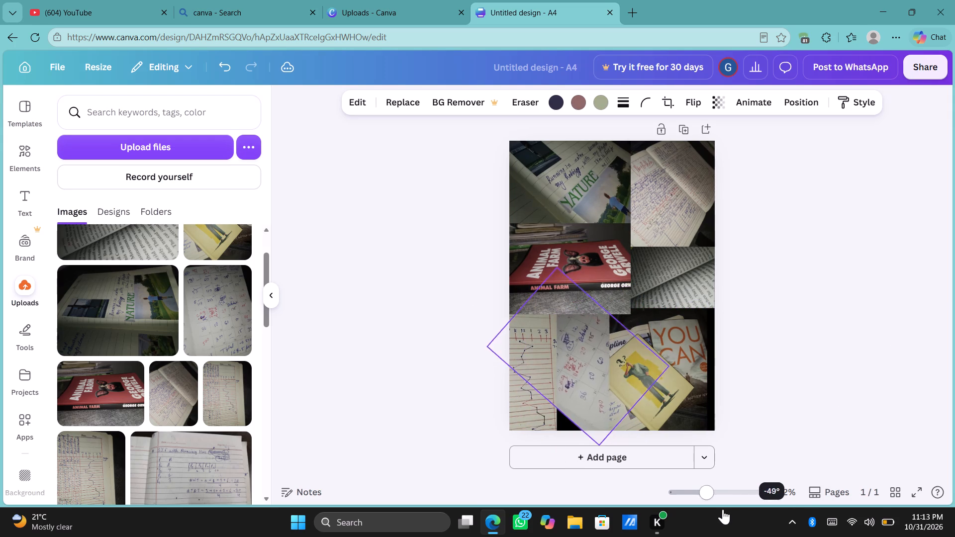
pyautogui.moveTo(723, 509); pyautogui.dragTo(666, 536)
pyautogui.click(876, 358)
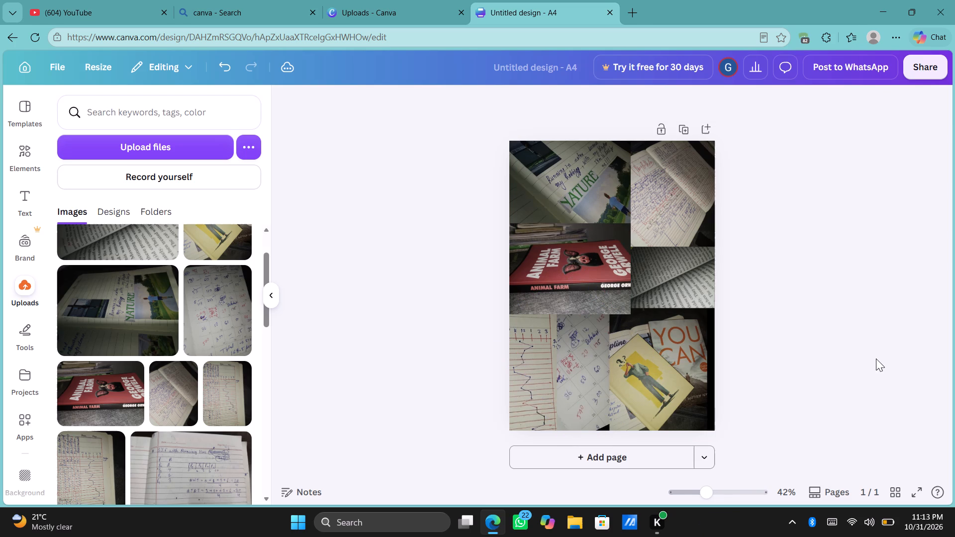
# Nudge the number-grid photo slightly down between the chart strip and the yellow book photo.
pyautogui.moveTo(580, 378); pyautogui.dragTo(580, 379)
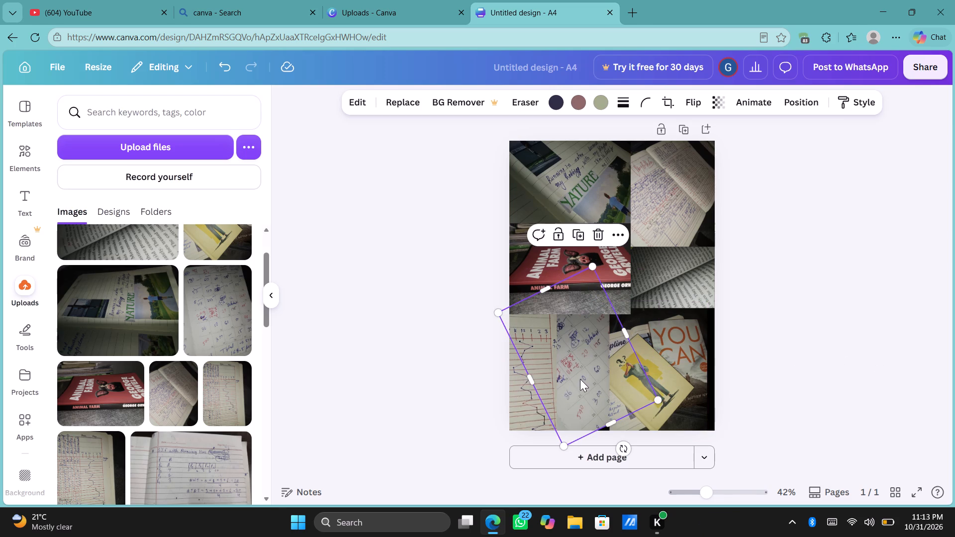
pyautogui.moveTo(580, 379); pyautogui.dragTo(580, 394)
pyautogui.click(886, 380)
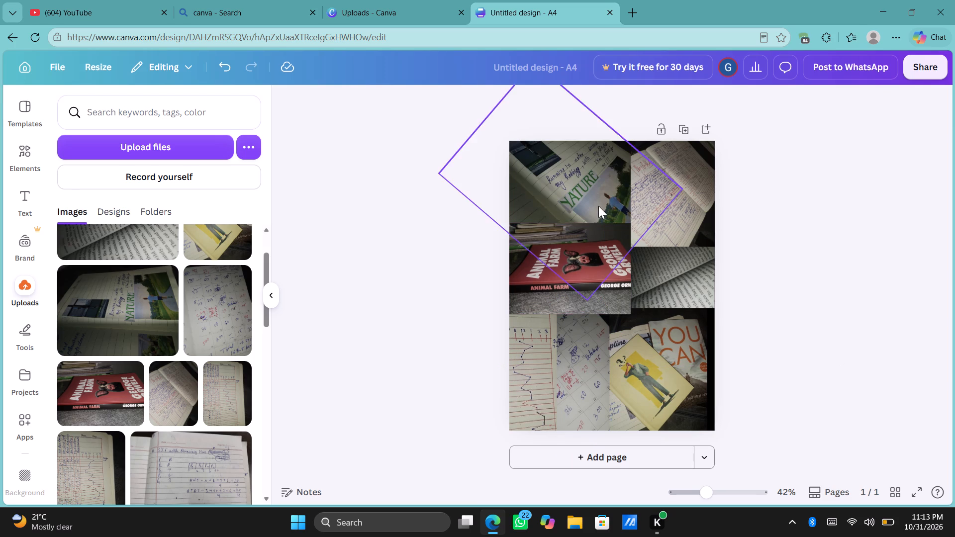
# Add a text box reading "October" to the page and enlarge its text to size 43.
pyautogui.click(20, 200)
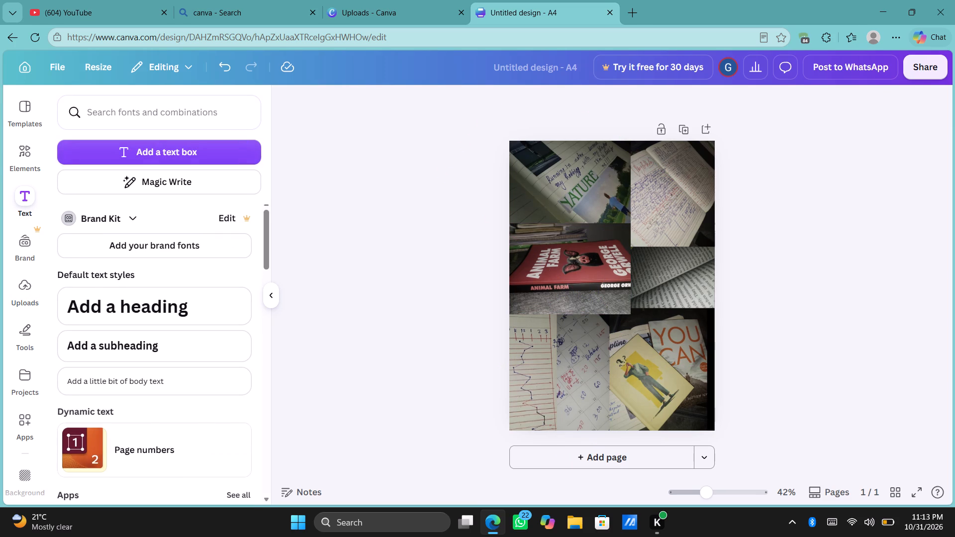
pyautogui.click(171, 144)
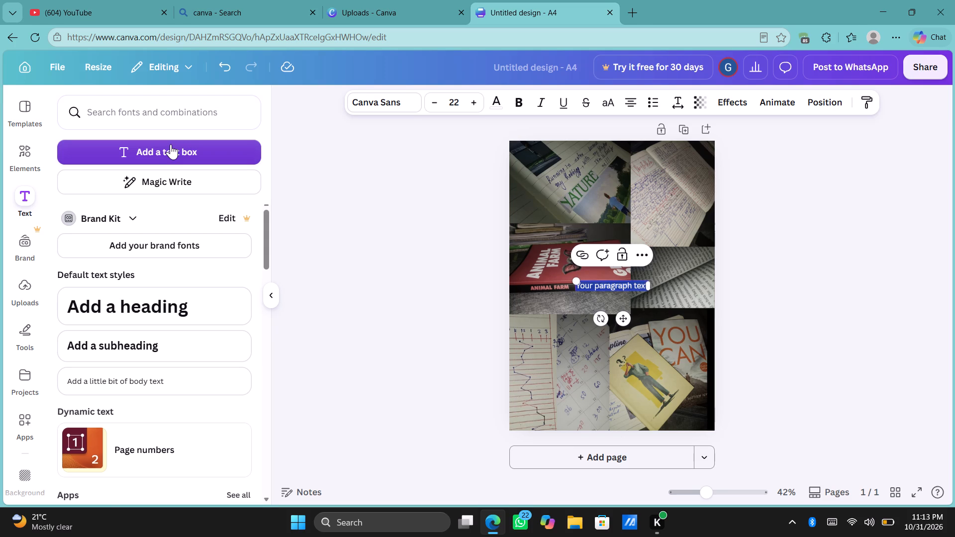
pyautogui.press('BackSpace')
pyautogui.write('October')
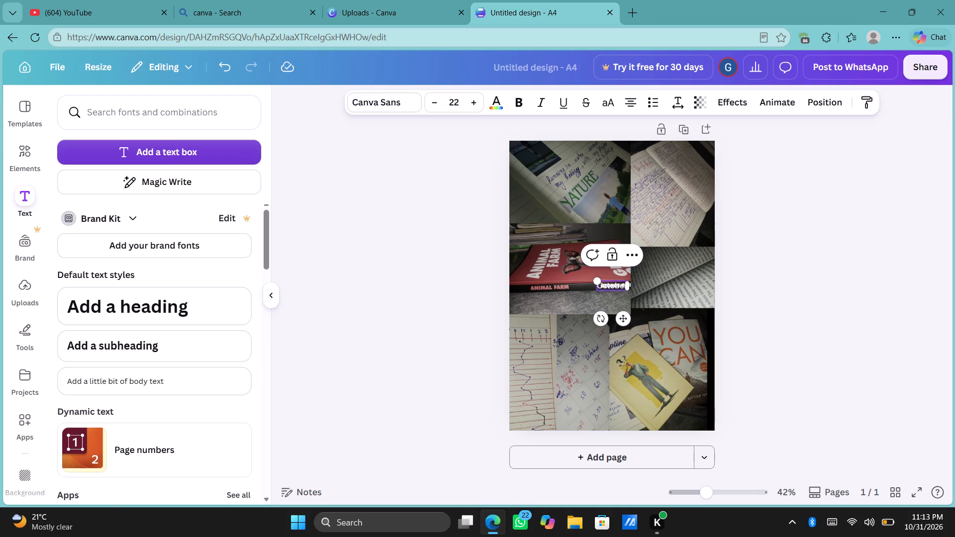
pyautogui.click(469, 104)
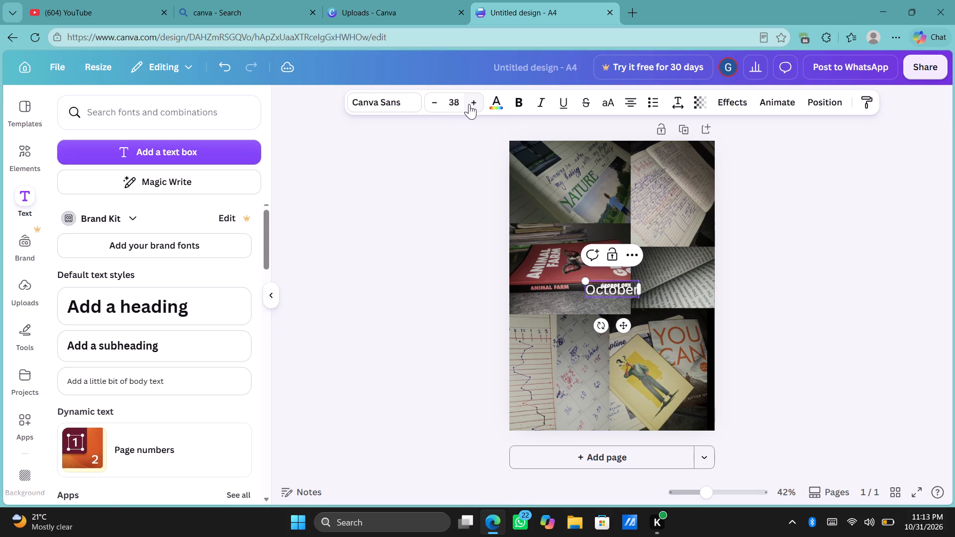
# Set the October text's font to Alex Brush and keep the text selected.
pyautogui.click(365, 100)
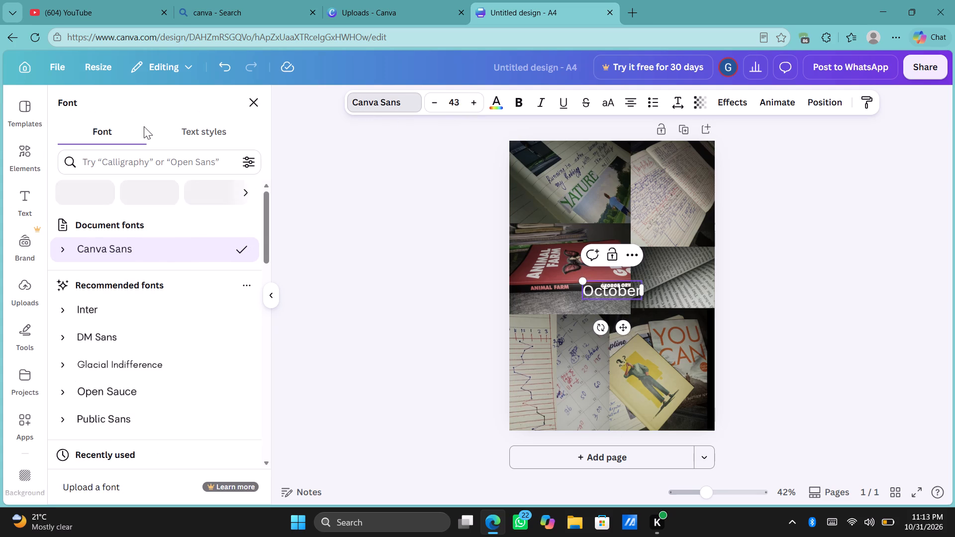
pyautogui.scroll(-3, 109, 332)
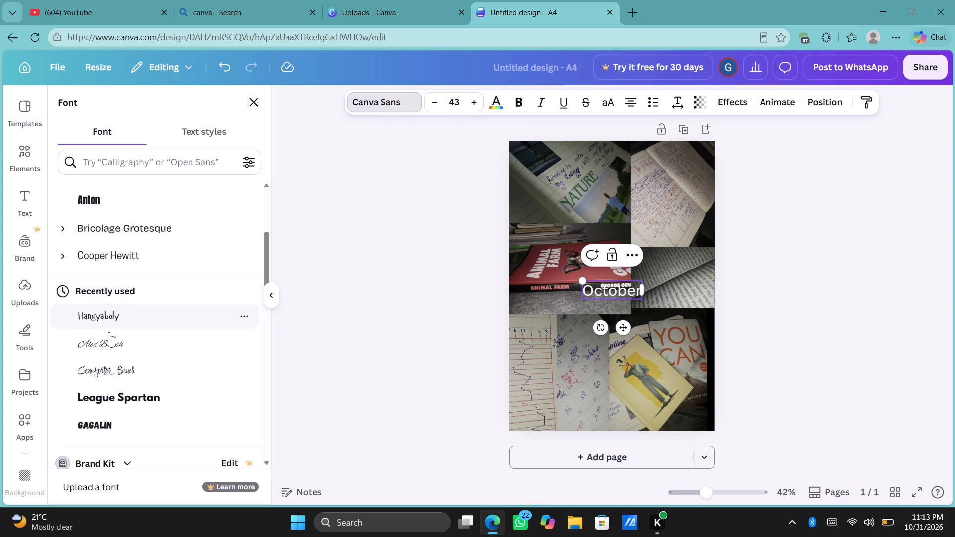
pyautogui.scroll(-1, 109, 332)
pyautogui.click(118, 346)
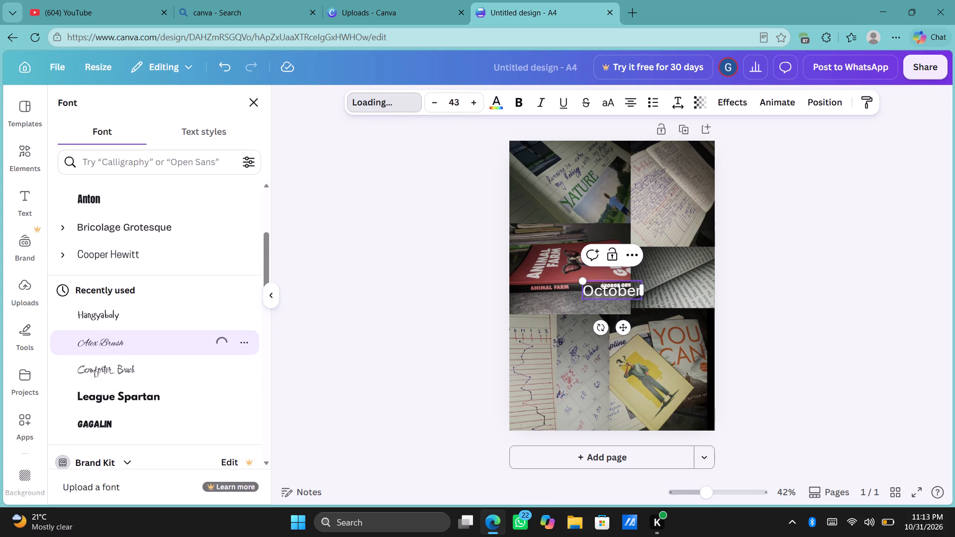
pyautogui.click(643, 292)
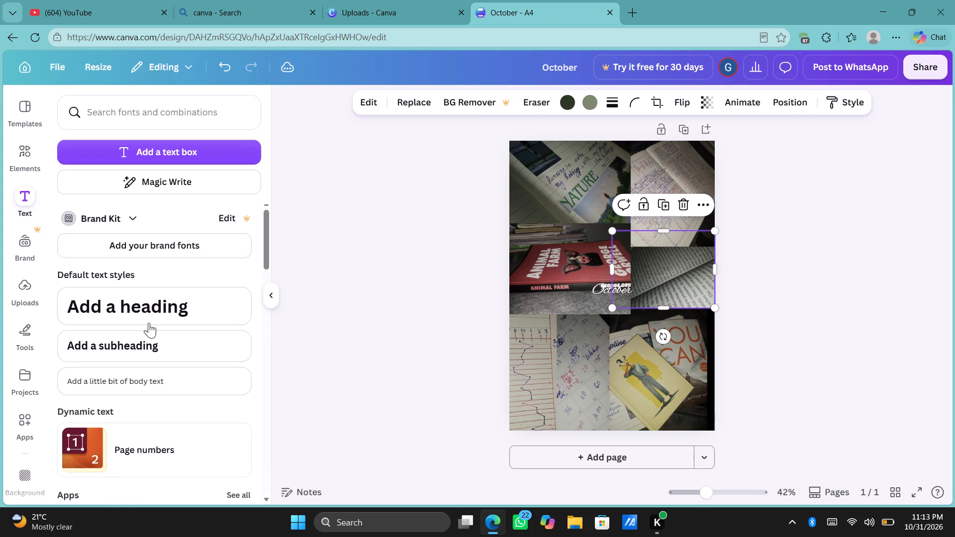
pyautogui.click(601, 290)
pyautogui.click(385, 94)
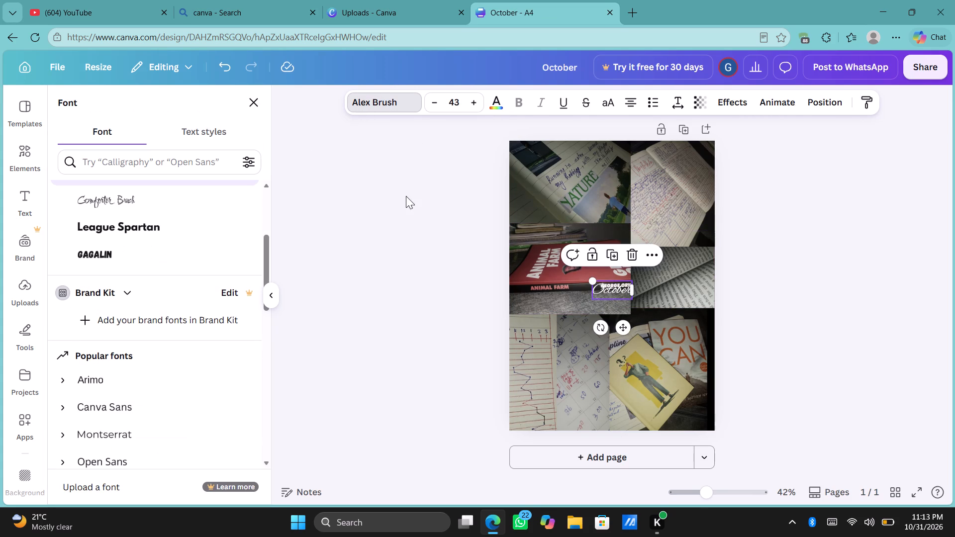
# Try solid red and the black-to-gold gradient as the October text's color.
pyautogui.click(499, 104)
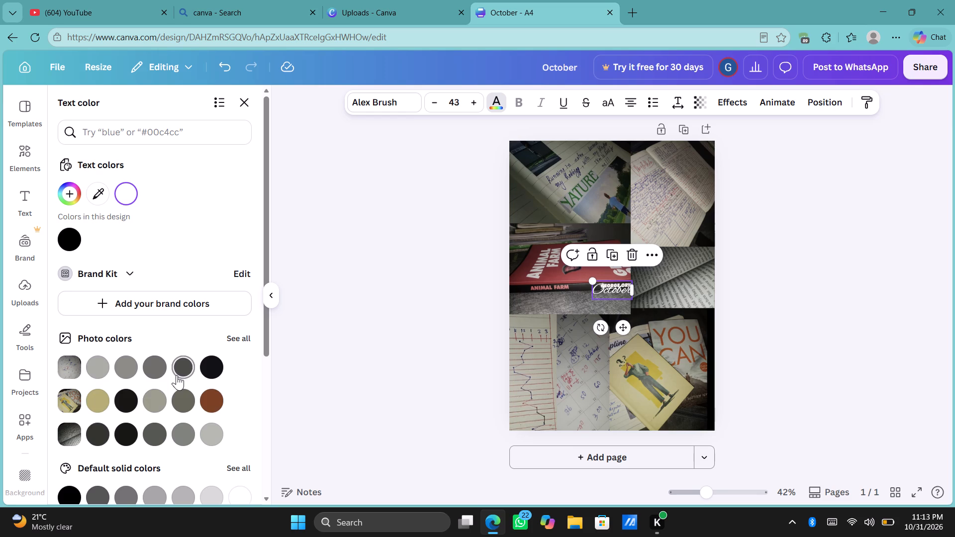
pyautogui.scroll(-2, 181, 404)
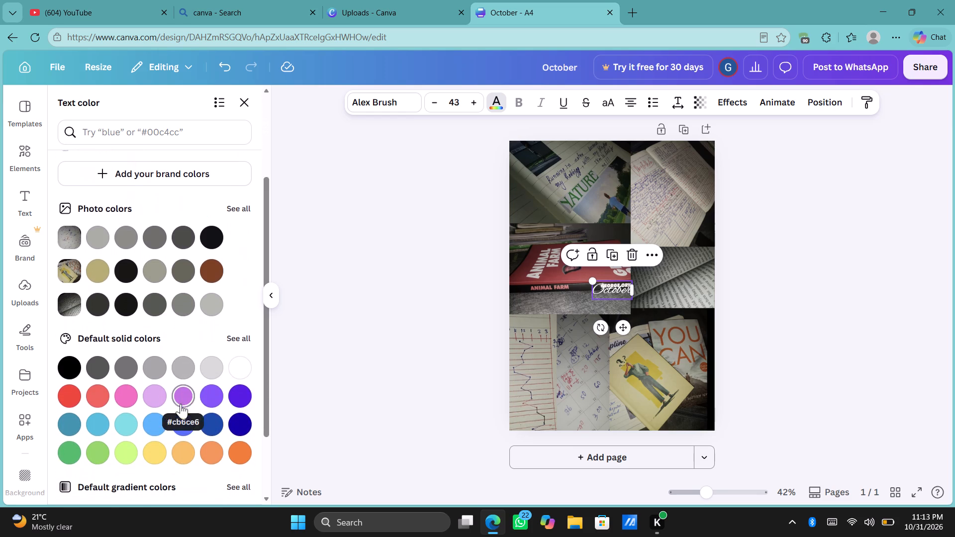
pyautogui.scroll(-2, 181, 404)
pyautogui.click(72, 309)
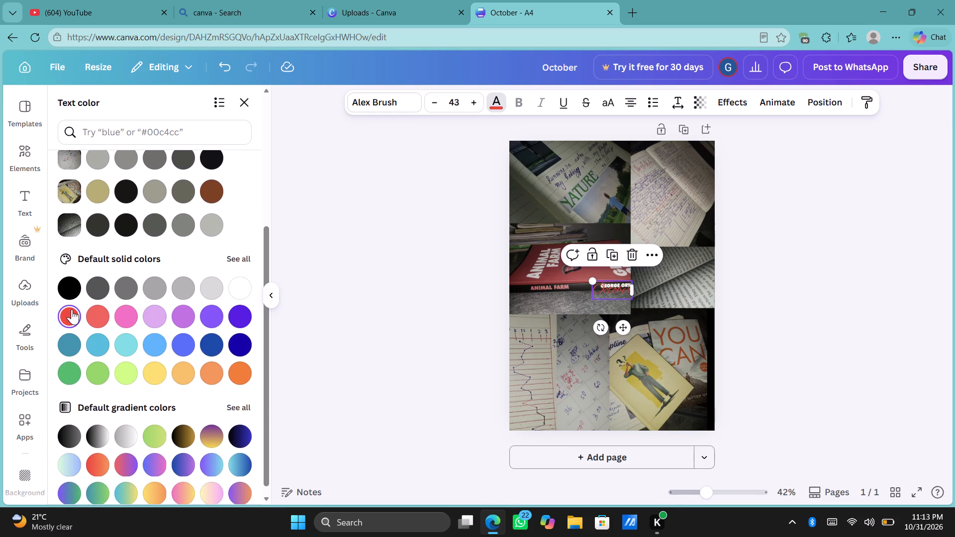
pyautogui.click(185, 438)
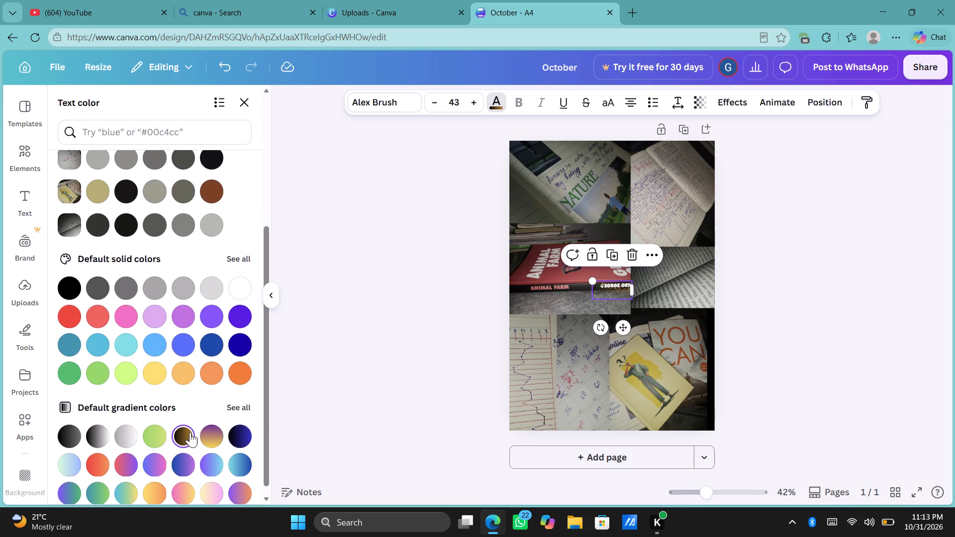
pyautogui.press('shift+super+s')
pyautogui.moveTo(485, 116); pyautogui.dragTo(796, 437)
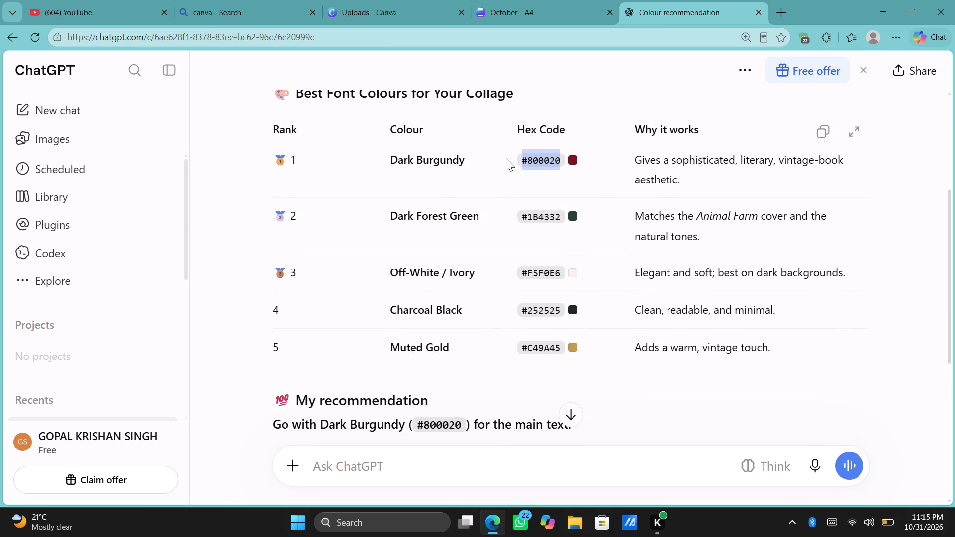
pyautogui.hotkey('ctrl', 'c')
# Return to the October design in Canva and apply color #800020 to the October text.
pyautogui.click(518, 3)
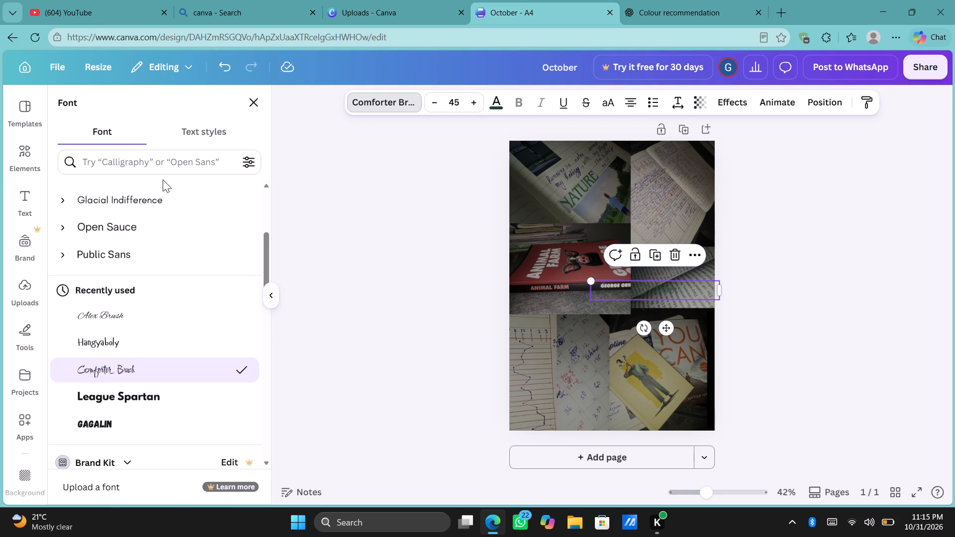
pyautogui.click(498, 102)
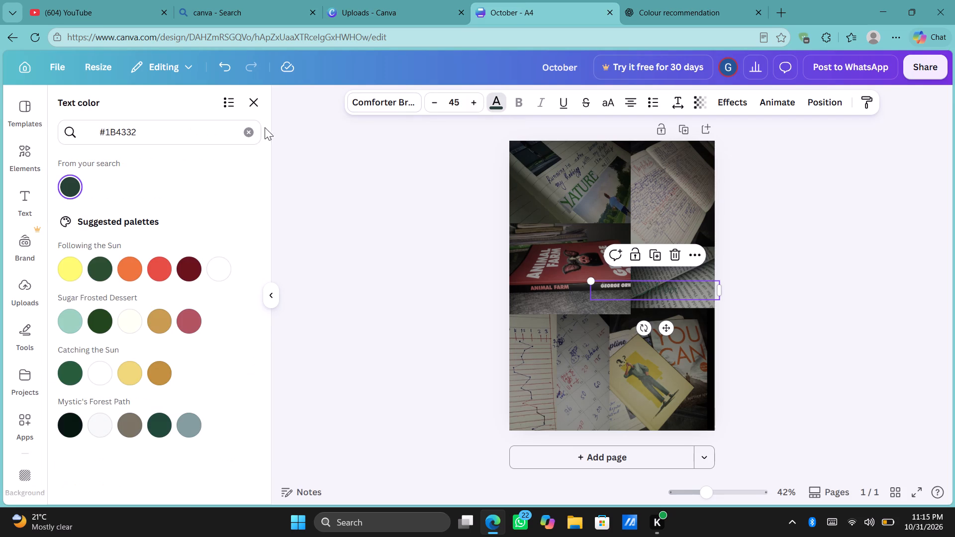
pyautogui.click(179, 137)
pyautogui.press('BackSpace')
pyautogui.press('BackSpace')
pyautogui.press('BackSpace')
pyautogui.press('BackSpace')
pyautogui.press('BackSpace')
pyautogui.press('BackSpace')
pyautogui.press('BackSpace')
pyautogui.press('BackSpace')
pyautogui.press('BackSpace')
pyautogui.press('BackSpace')
pyautogui.press('BackSpace')
pyautogui.press('BackSpace')
pyautogui.press('BackSpace')
pyautogui.press('BackSpace')
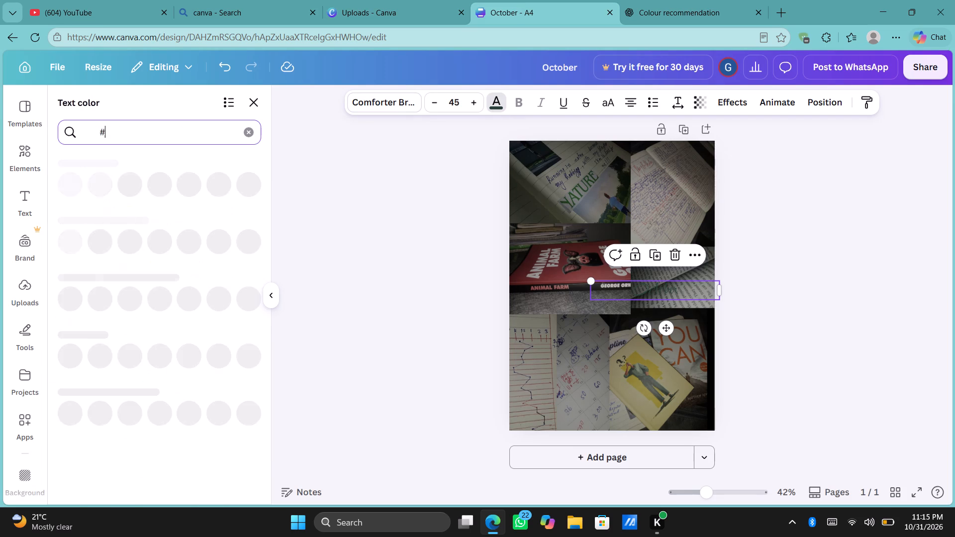
pyautogui.hotkey('ctrl', 'v')
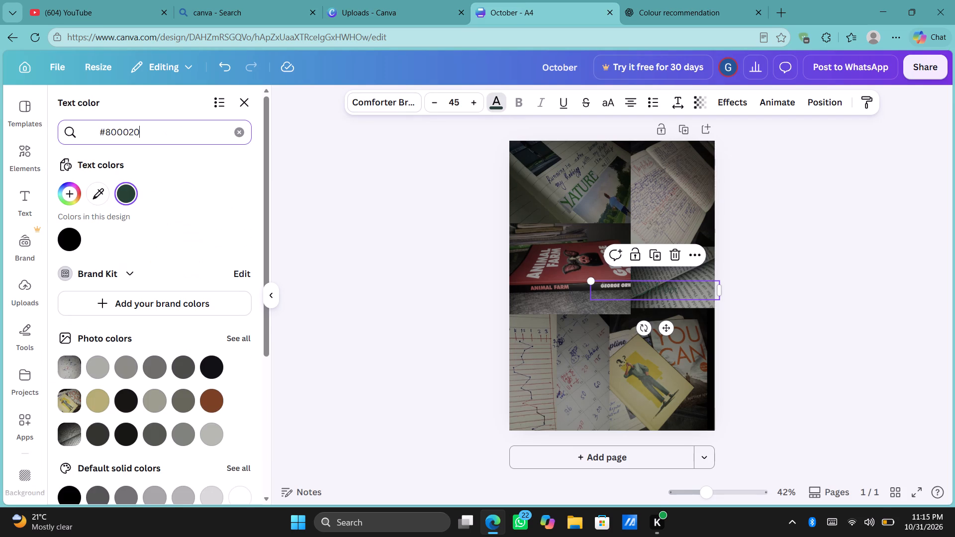
pyautogui.click(62, 181)
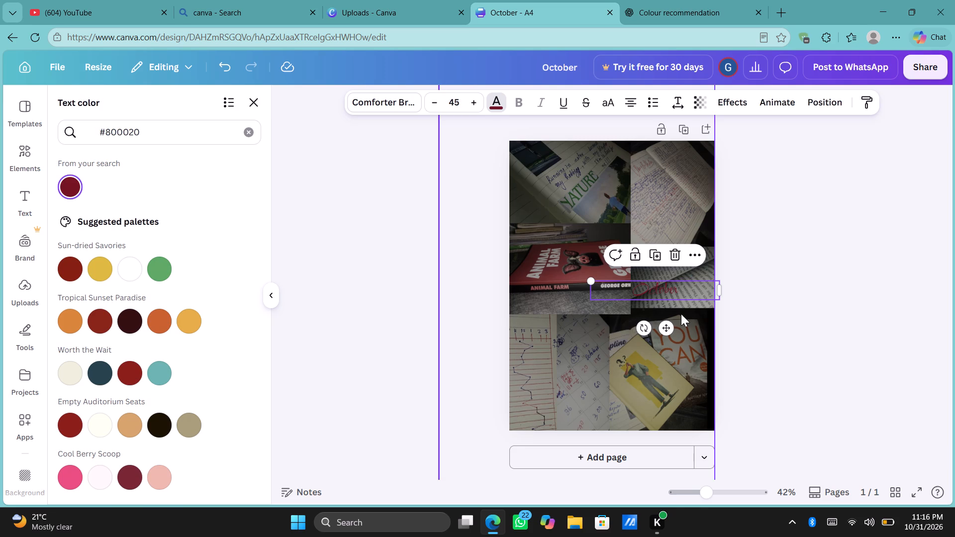
pyautogui.click(697, 293)
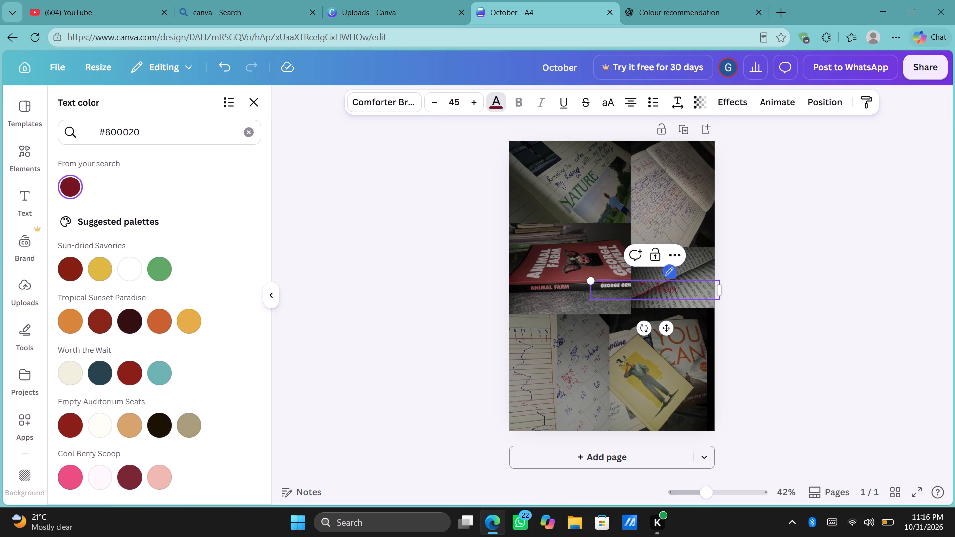
pyautogui.click(826, 299)
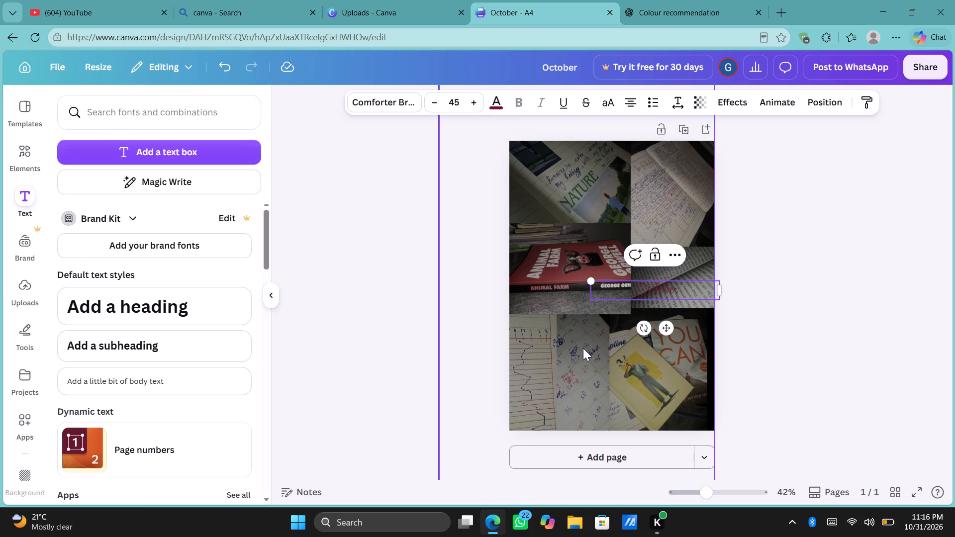
# Ungroup the collage photos.
pyautogui.click(584, 349)
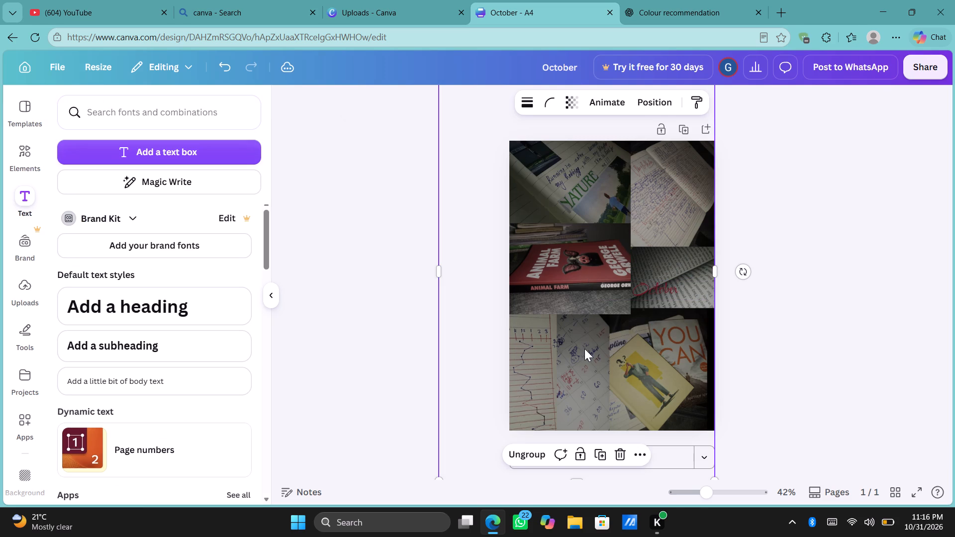
pyautogui.click(525, 457)
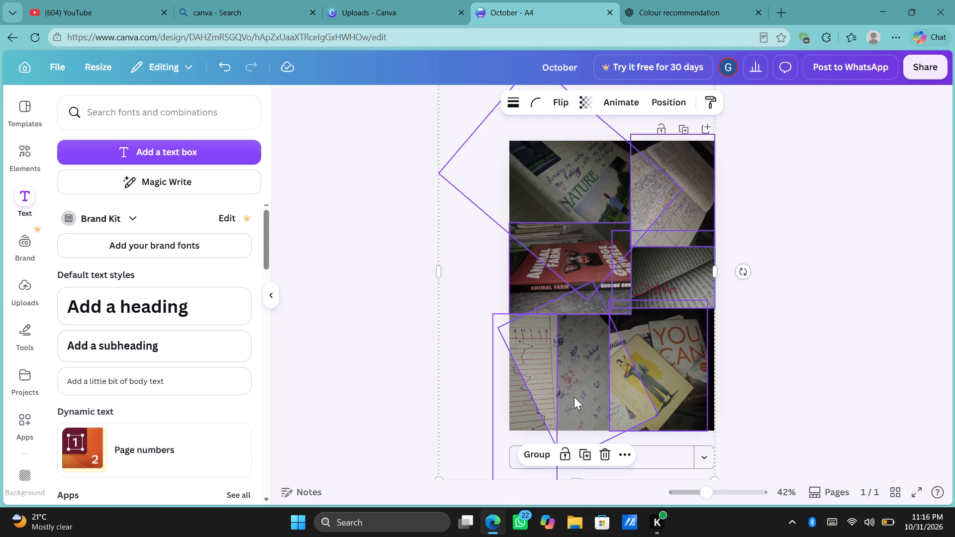
# Remove the handwritten numbers photo, between the line-graph page and the yellow book, by moving it off the page.
pyautogui.click(574, 397)
pyautogui.moveTo(574, 388); pyautogui.dragTo(368, 375)
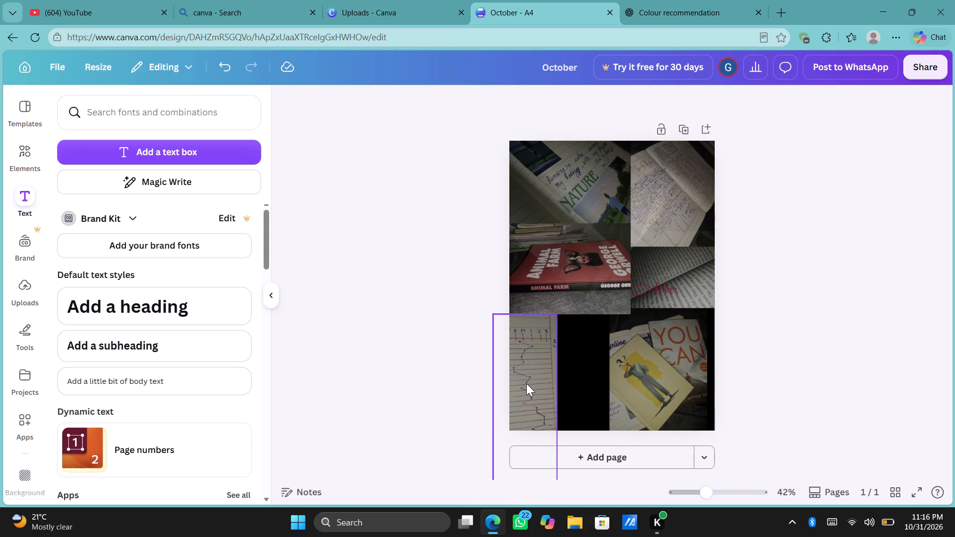
# Delete the ruled line-graph page photo from the bottom row of the collage.
pyautogui.moveTo(527, 385); pyautogui.dragTo(567, 381)
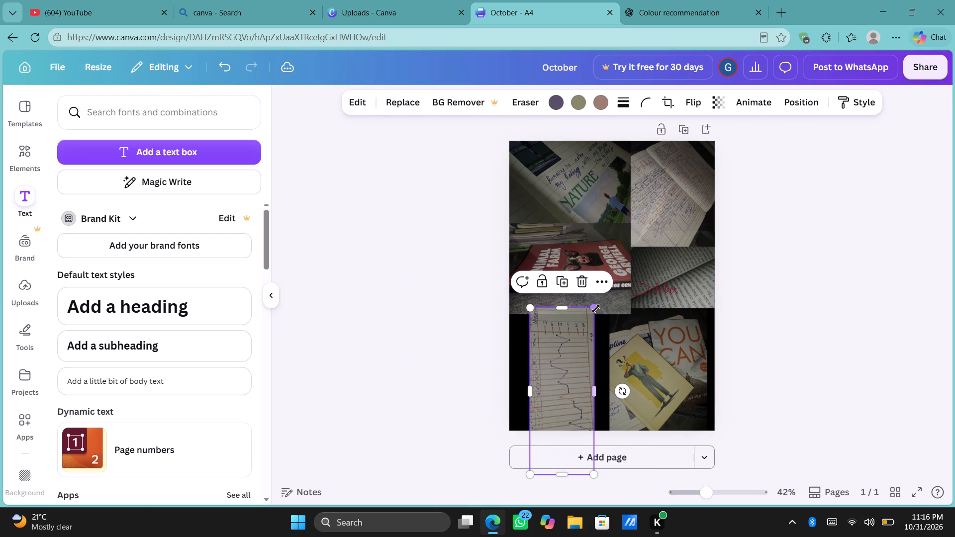
pyautogui.moveTo(595, 308); pyautogui.dragTo(608, 303)
pyautogui.click(582, 275)
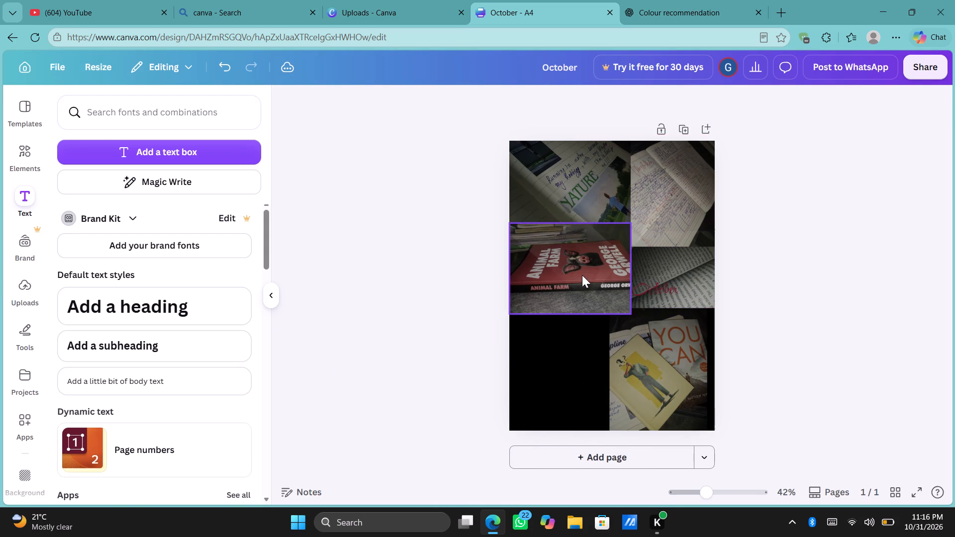
# Add the ruled line-graph page photo from the uploads to the empty lower-left area of the collage.
pyautogui.click(24, 294)
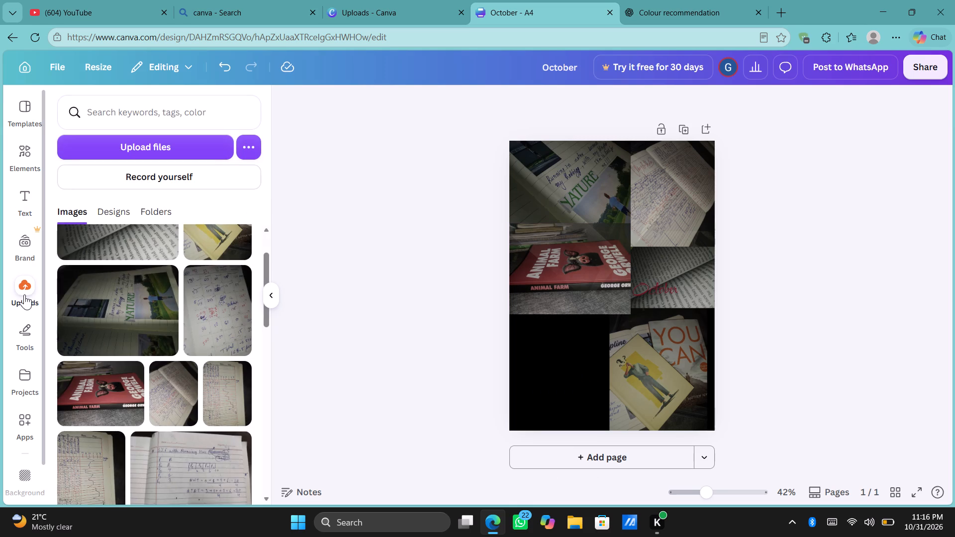
pyautogui.scroll(-1, 198, 435)
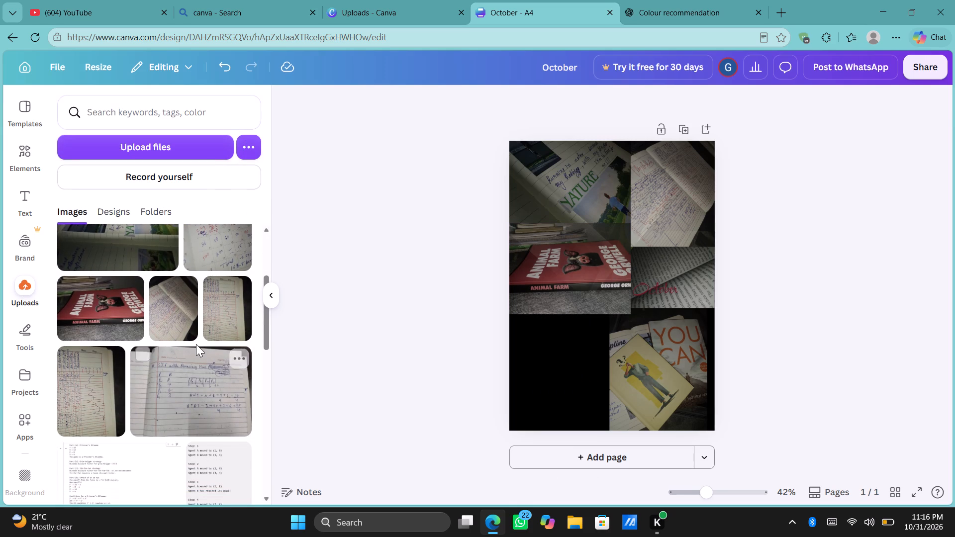
pyautogui.hscroll(1, 196, 344)
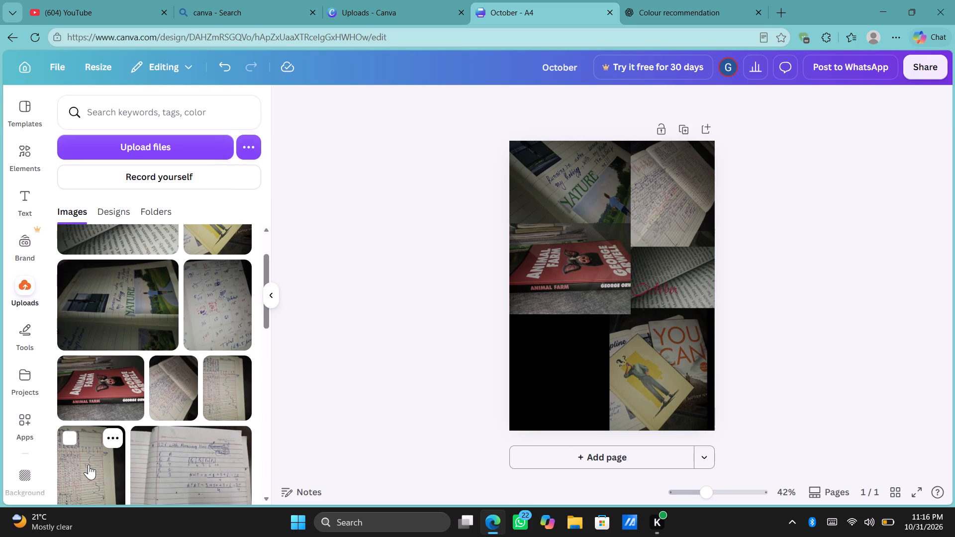
pyautogui.click(88, 466)
pyautogui.moveTo(604, 308); pyautogui.dragTo(572, 356)
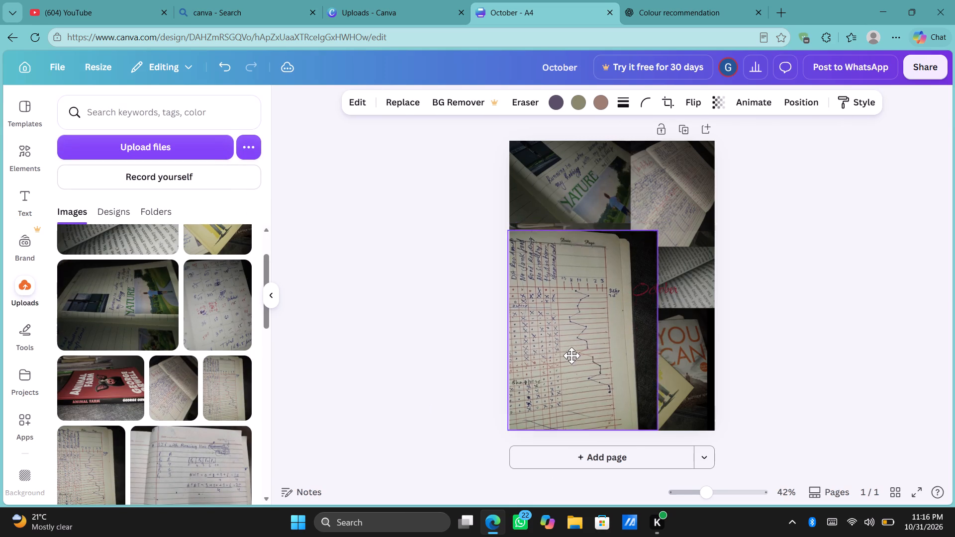
pyautogui.moveTo(572, 356); pyautogui.dragTo(562, 442)
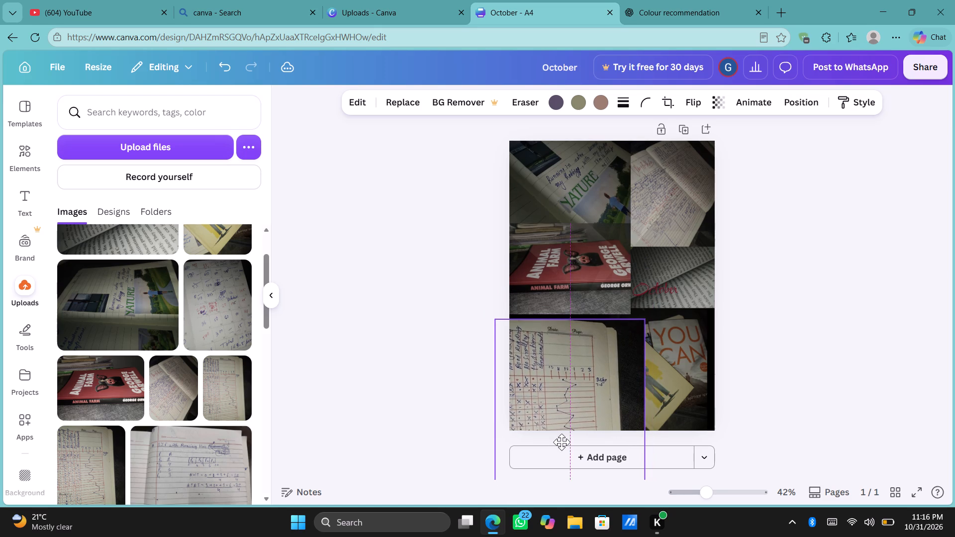
pyautogui.moveTo(562, 442); pyautogui.dragTo(562, 441)
# Trim the line-graph photo's right edge and resize it to about 10.5 by 16.4 cm, filling the gap below Animal Farm.
pyautogui.moveTo(646, 411); pyautogui.dragTo(624, 410)
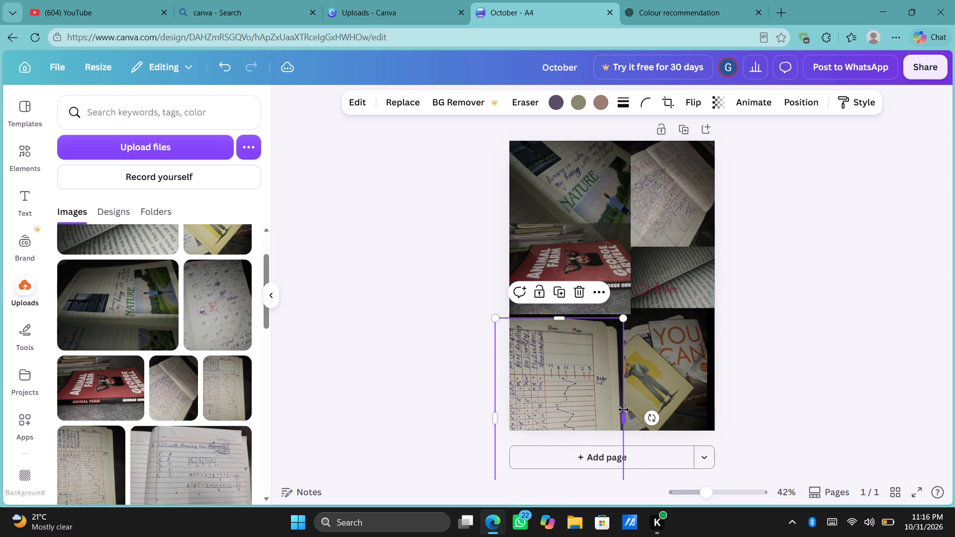
pyautogui.moveTo(623, 319); pyautogui.dragTo(551, 380)
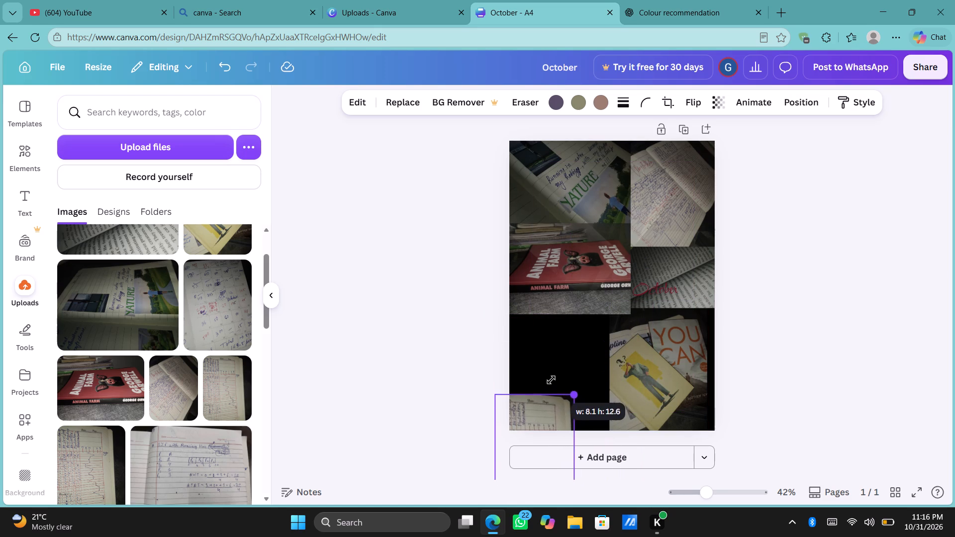
pyautogui.moveTo(551, 380); pyautogui.dragTo(554, 377)
pyautogui.moveTo(545, 424); pyautogui.dragTo(570, 331)
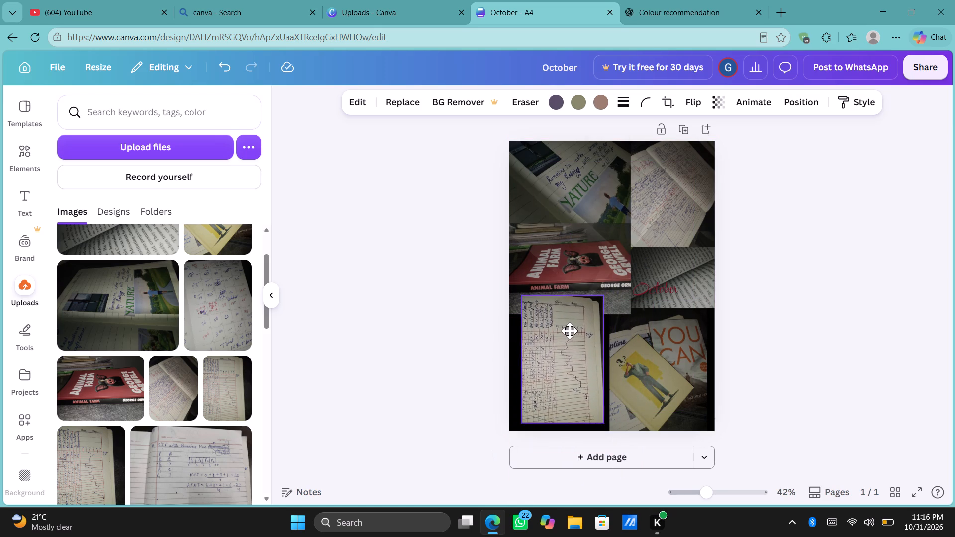
pyautogui.moveTo(570, 331); pyautogui.dragTo(558, 350)
pyautogui.click(558, 350)
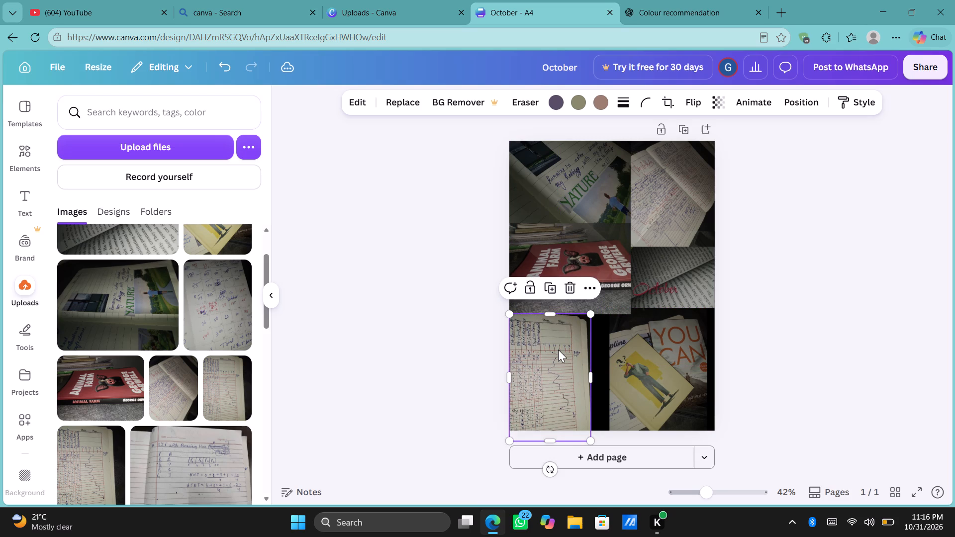
pyautogui.click(564, 404)
pyautogui.moveTo(592, 443); pyautogui.dragTo(654, 452)
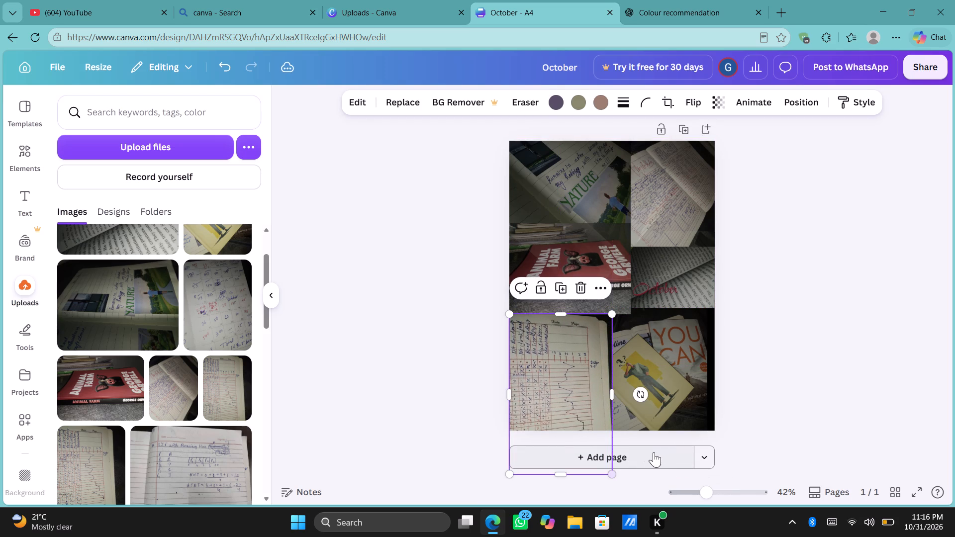
pyautogui.click(587, 364)
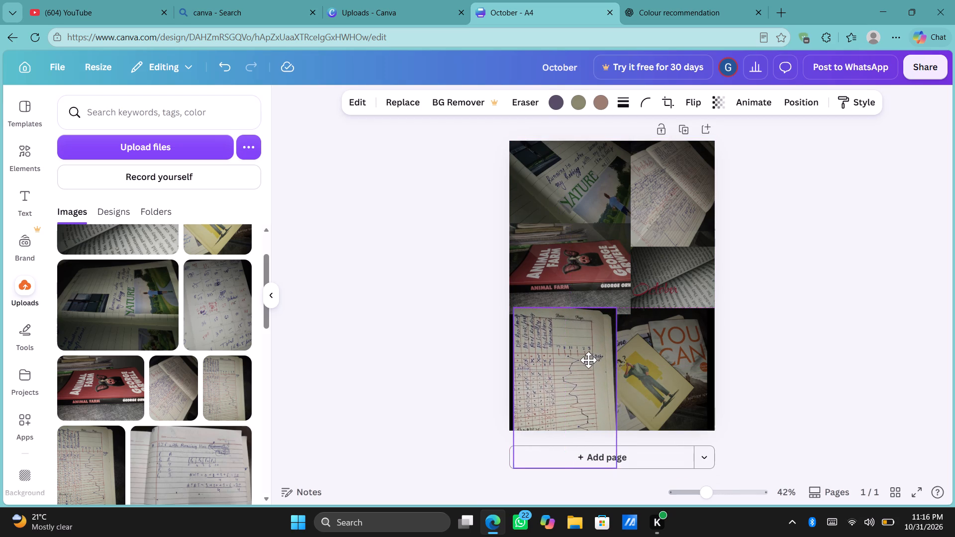
# Send the line-graph page photo backward two levels in the layer order.
pyautogui.click(805, 101)
pyautogui.click(192, 166)
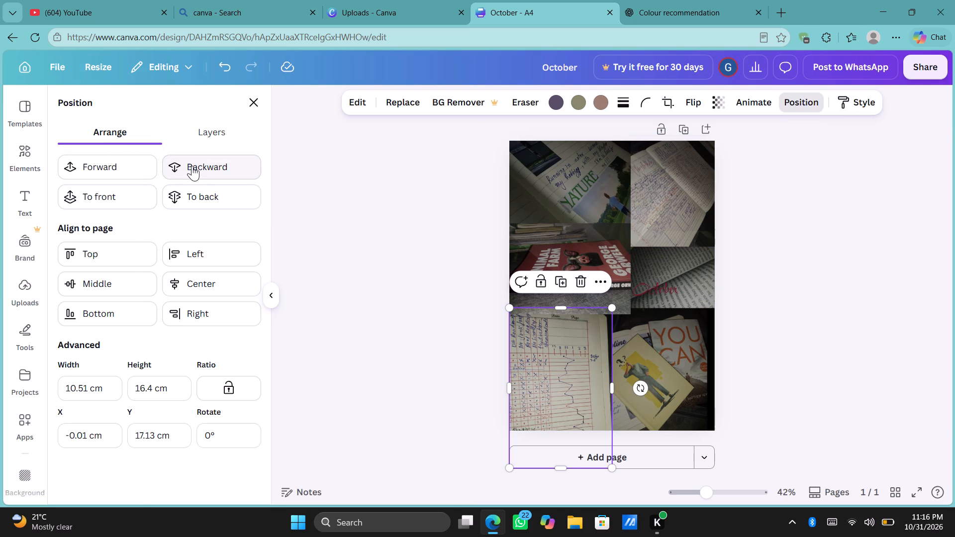
pyautogui.click(192, 166)
pyautogui.click(421, 249)
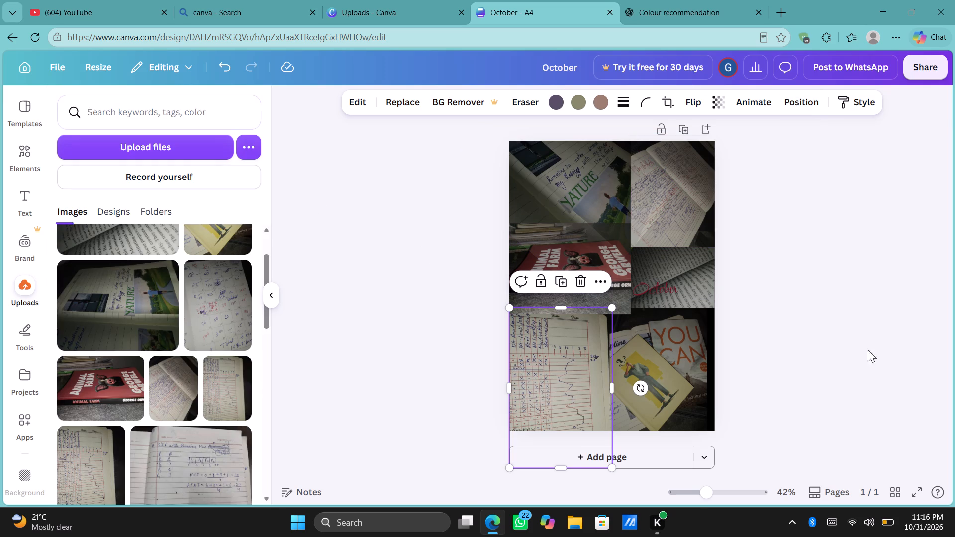
pyautogui.click(883, 354)
# Shift the yellow book photo slightly left and enlarge it to about 11.1 by 14.8 cm, reaching the page's right edge.
pyautogui.moveTo(683, 361); pyautogui.dragTo(677, 361)
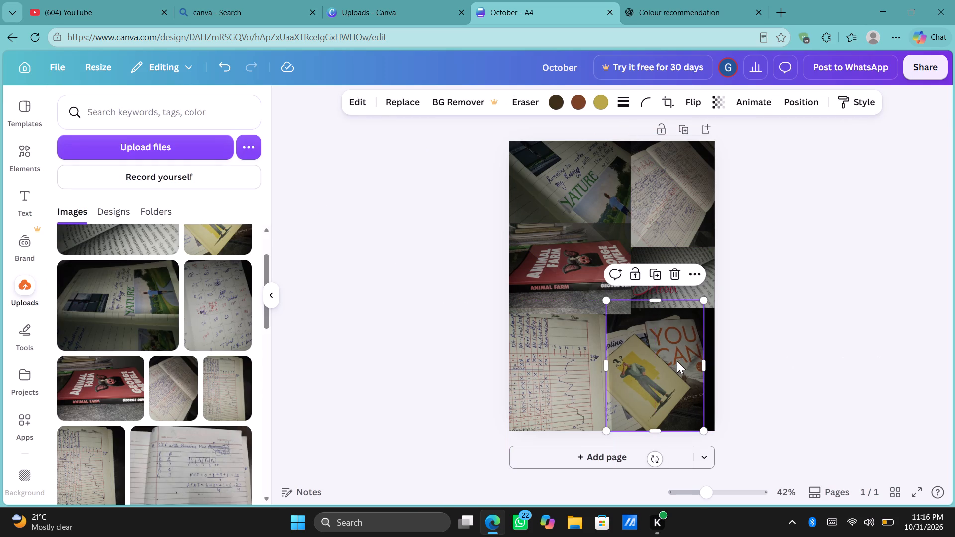
pyautogui.click(709, 429)
pyautogui.click(671, 395)
pyautogui.click(659, 371)
pyautogui.moveTo(702, 430); pyautogui.dragTo(722, 434)
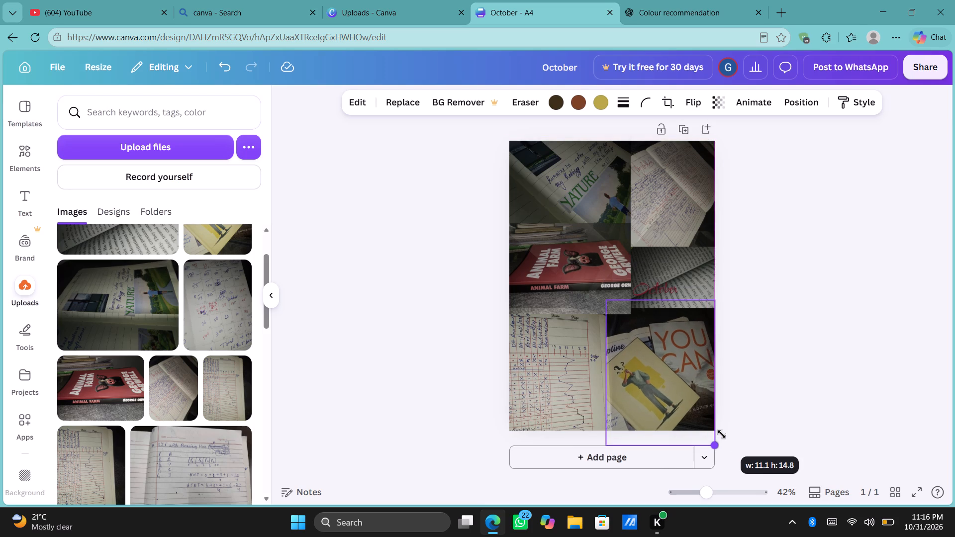
pyautogui.moveTo(722, 434); pyautogui.dragTo(728, 436)
pyautogui.click(797, 343)
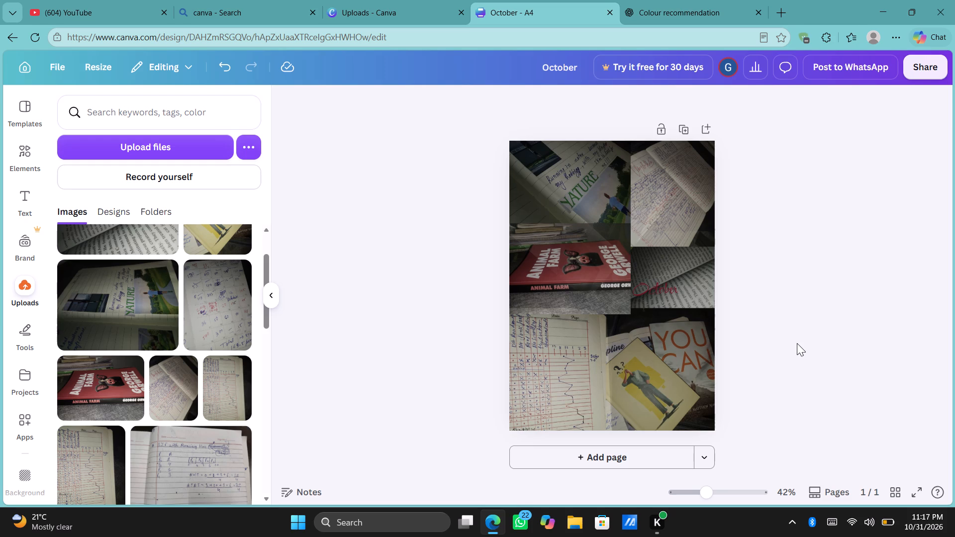
# Enlarge the October text to size 102 and move it up, over the top edge of the Animal Farm photo.
pyautogui.click(668, 293)
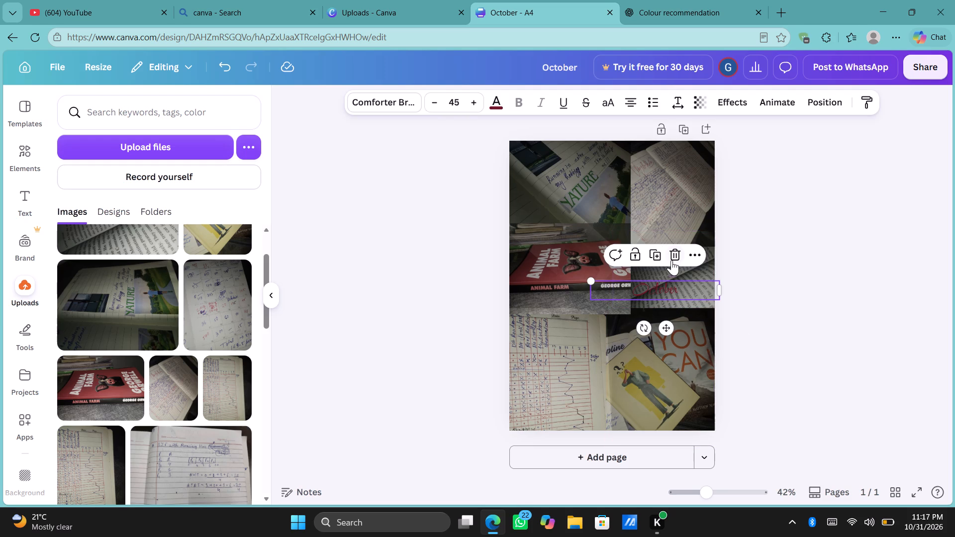
pyautogui.click(474, 103)
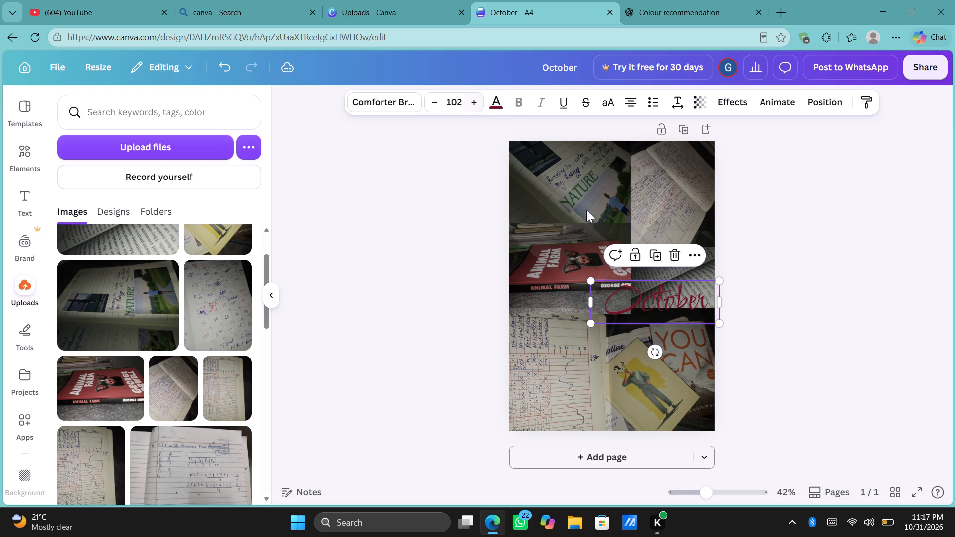
pyautogui.moveTo(670, 303); pyautogui.dragTo(632, 242)
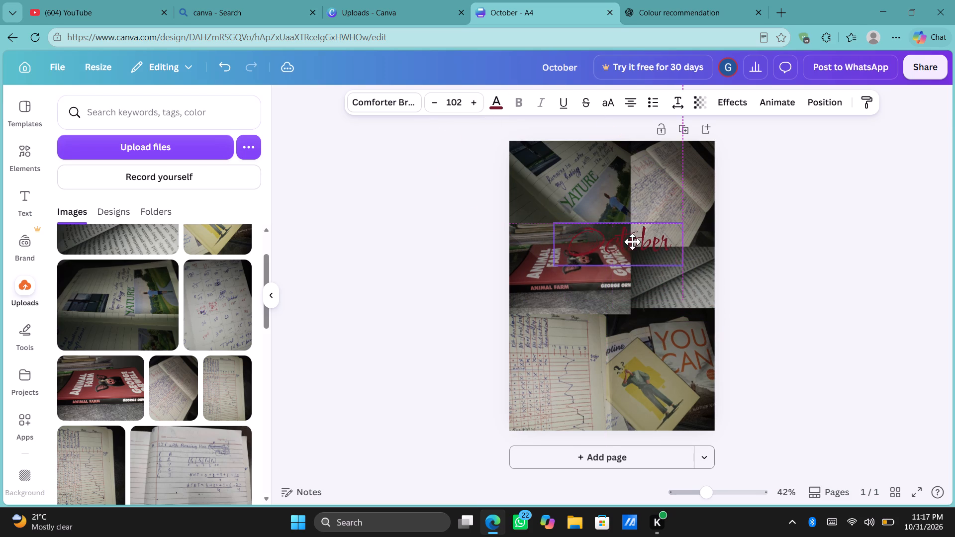
pyautogui.moveTo(632, 242); pyautogui.dragTo(634, 239)
# Try the Splice effect on the October text and replace it with the Echo effect.
pyautogui.click(737, 102)
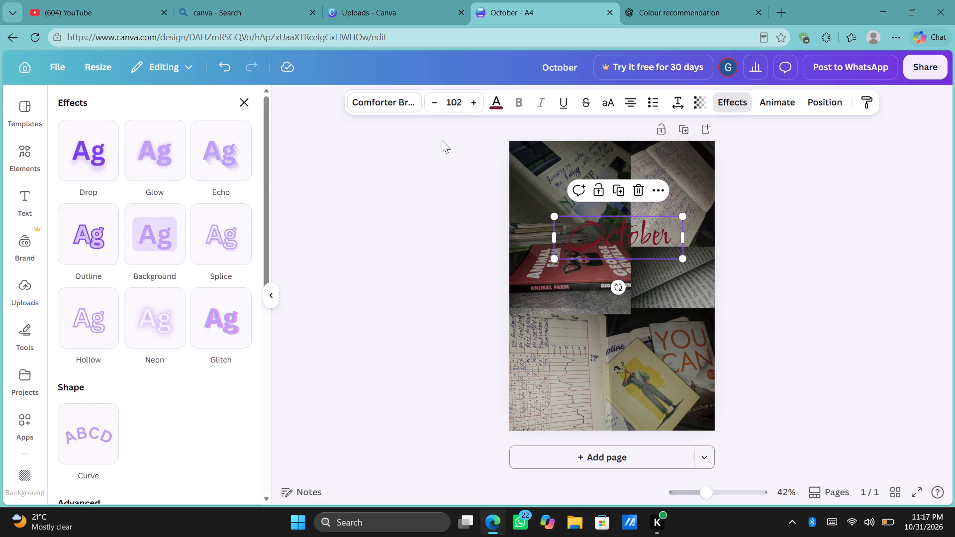
pyautogui.click(218, 230)
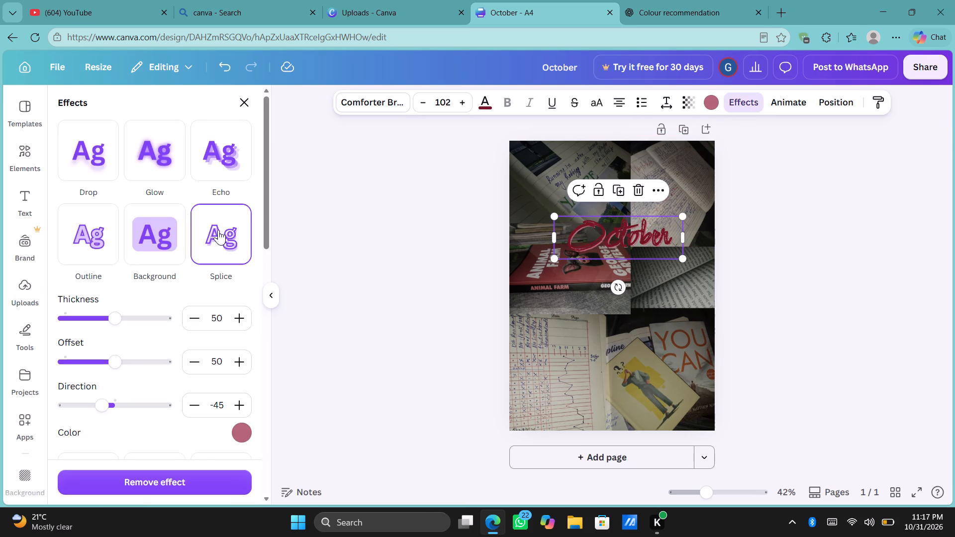
pyautogui.click(209, 152)
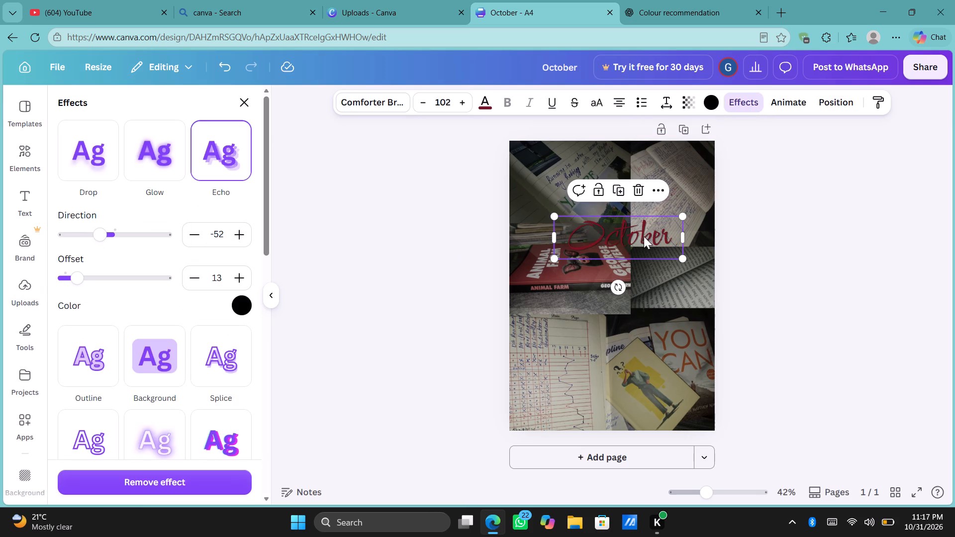
# Move the October title slightly higher, across the junction of the Nature notebook, handwritten page and Animal Farm photos.
pyautogui.moveTo(636, 234); pyautogui.dragTo(630, 216)
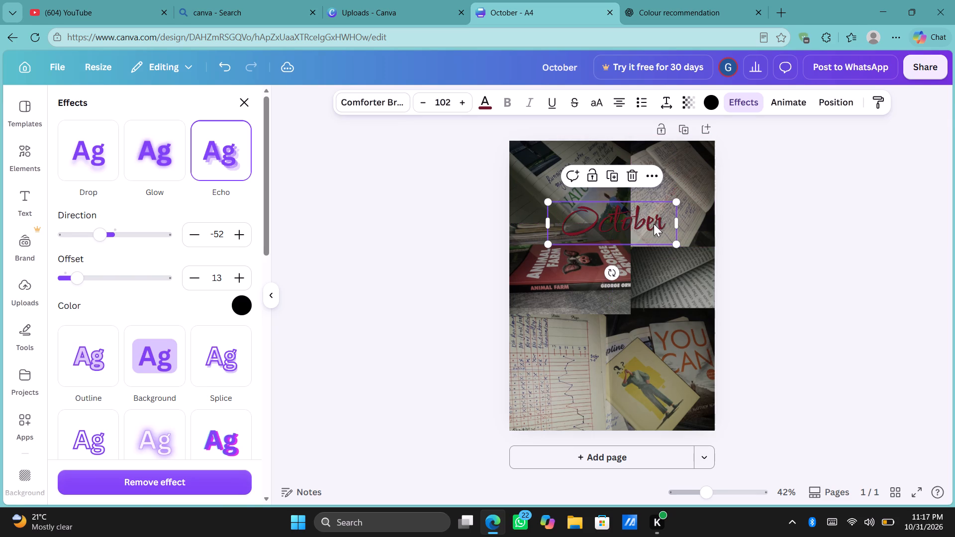
pyautogui.moveTo(630, 216); pyautogui.dragTo(632, 216)
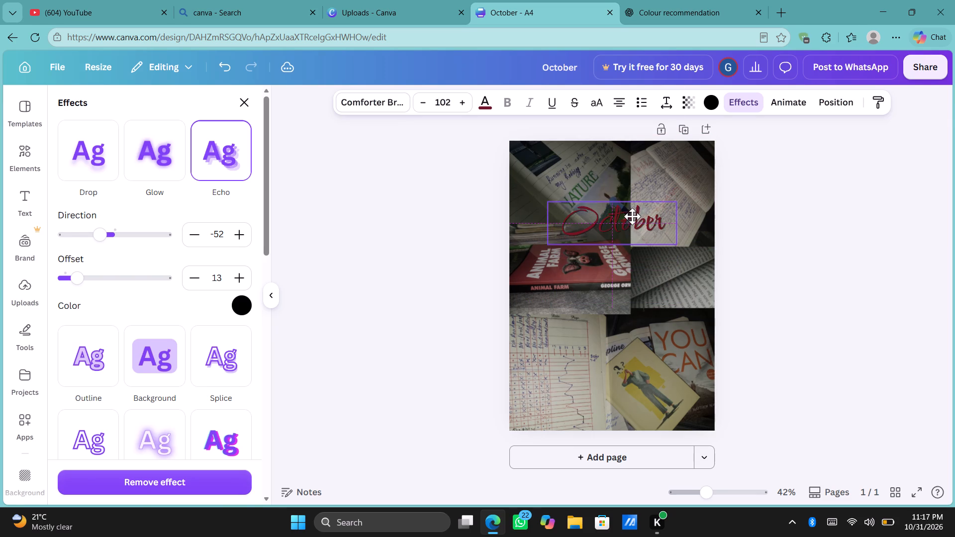
pyautogui.moveTo(632, 216); pyautogui.dragTo(639, 221)
pyautogui.click(813, 270)
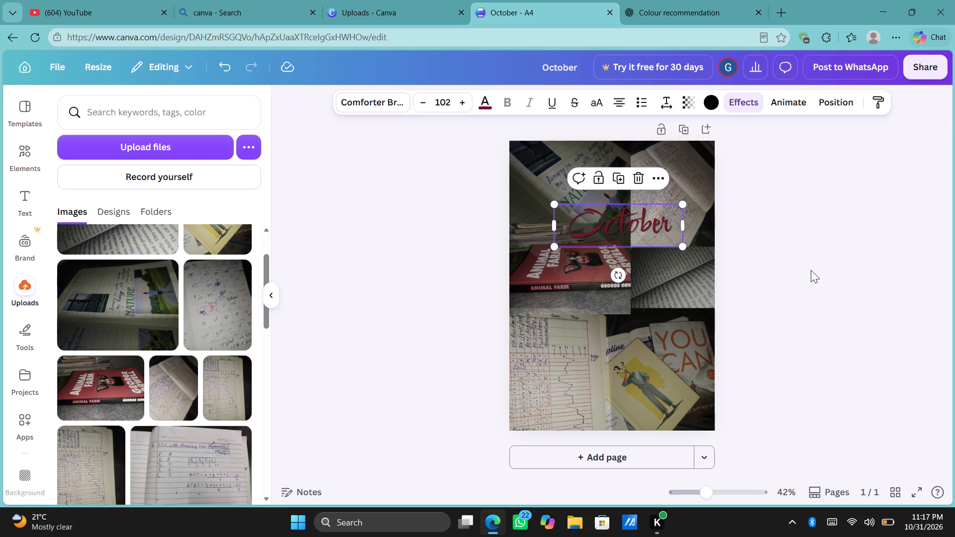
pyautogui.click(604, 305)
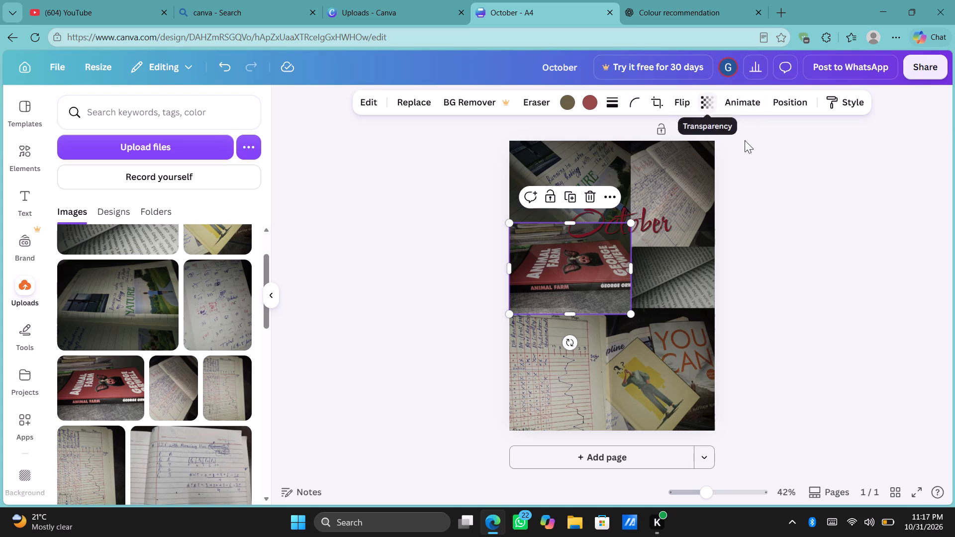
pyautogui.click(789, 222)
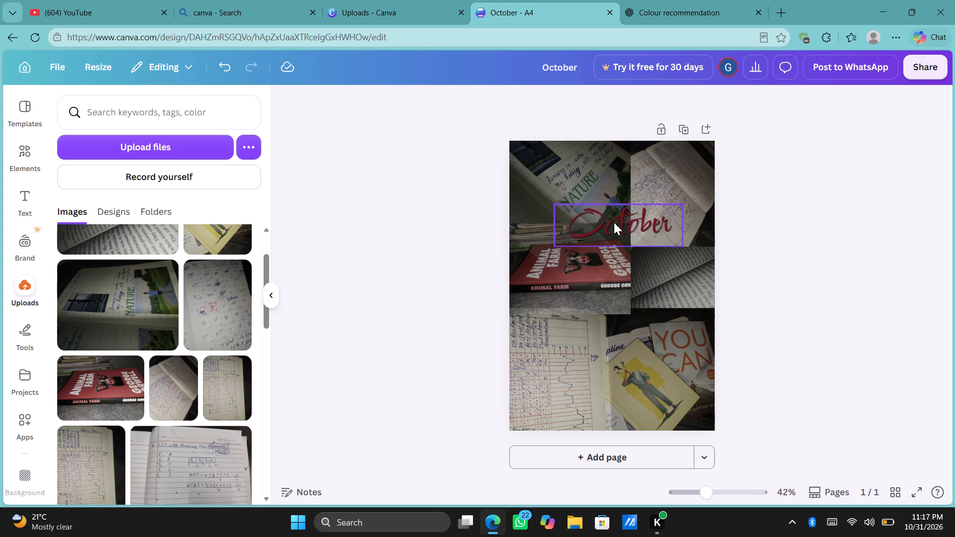
# Nudge the October title slightly upward.
pyautogui.click(616, 222)
pyautogui.click(799, 320)
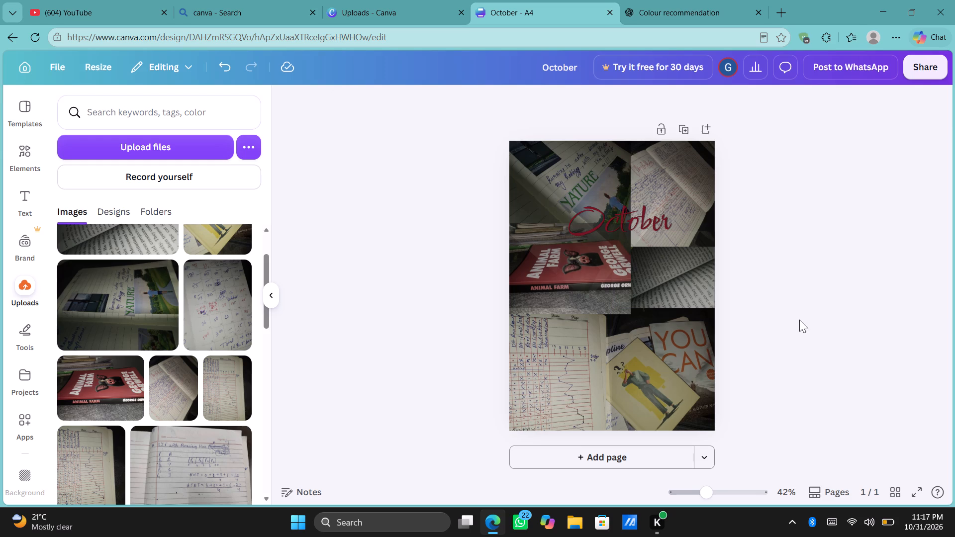
# Bring the yellow book photo forward in the layer order, over the edges of the neighbouring photos.
pyautogui.click(655, 347)
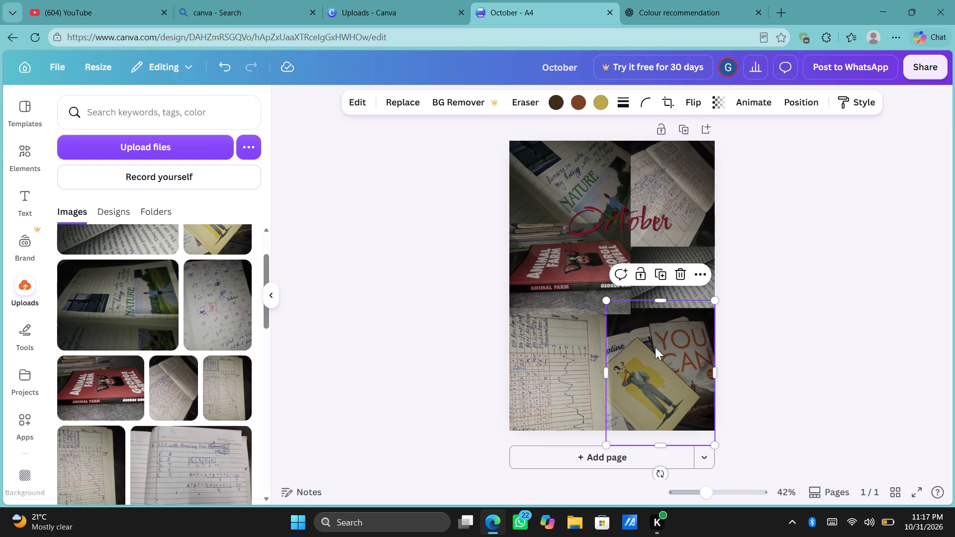
pyautogui.click(787, 103)
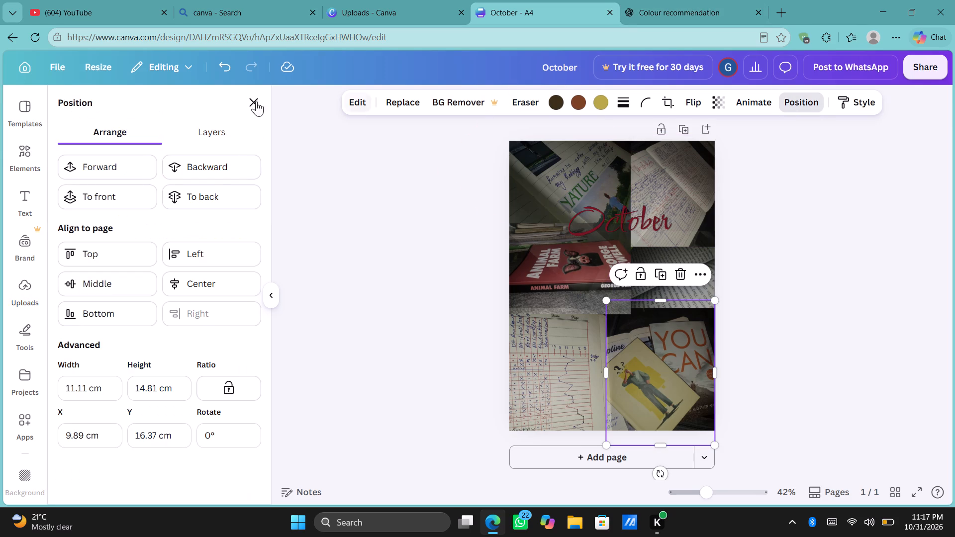
pyautogui.click(131, 163)
pyautogui.click(134, 163)
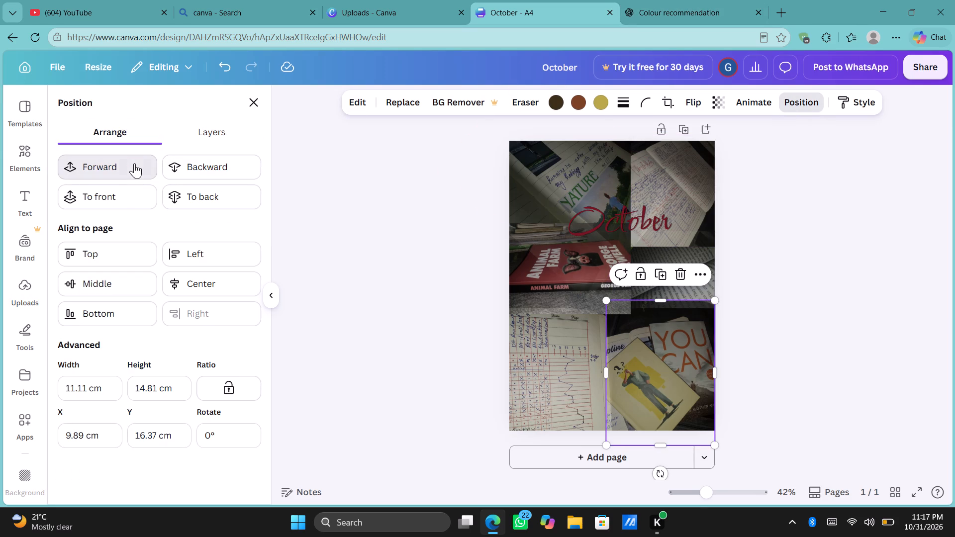
pyautogui.click(854, 372)
pyautogui.click(803, 334)
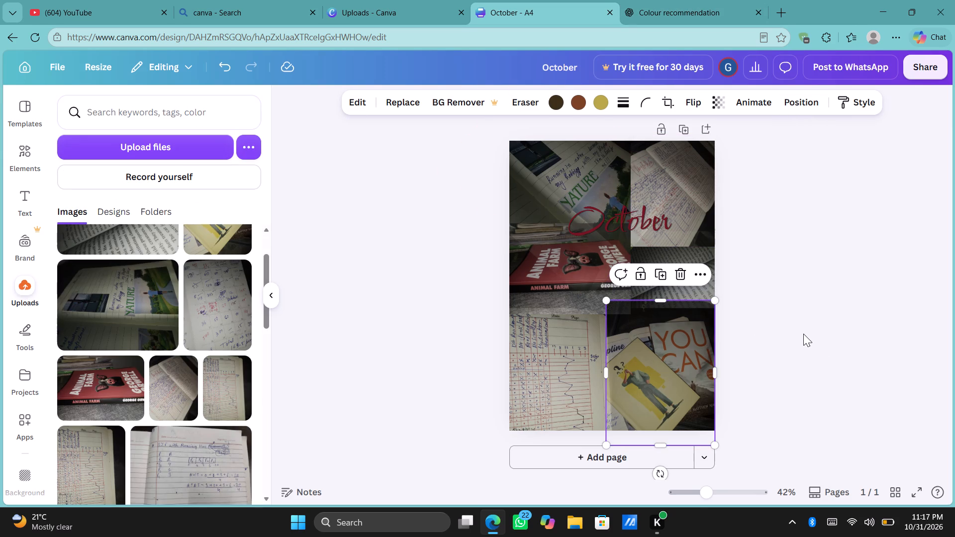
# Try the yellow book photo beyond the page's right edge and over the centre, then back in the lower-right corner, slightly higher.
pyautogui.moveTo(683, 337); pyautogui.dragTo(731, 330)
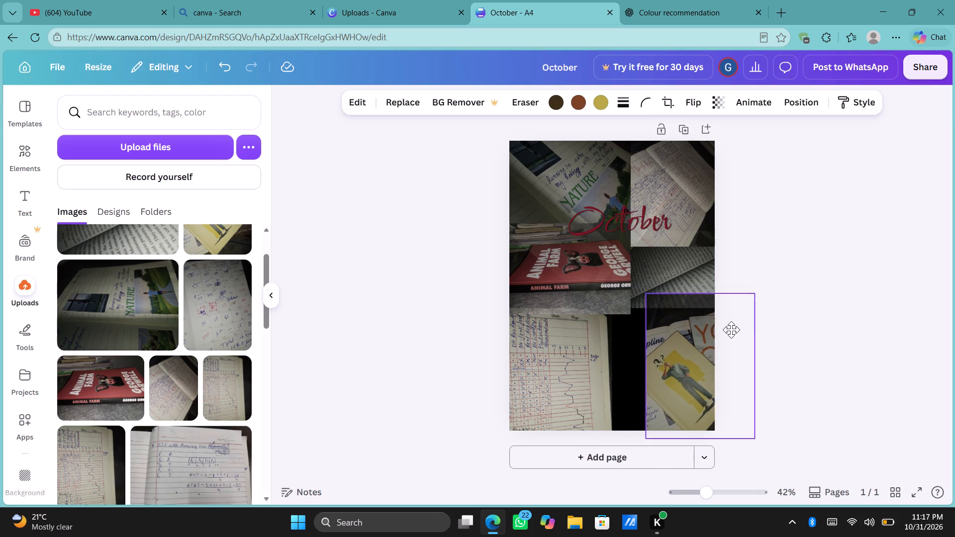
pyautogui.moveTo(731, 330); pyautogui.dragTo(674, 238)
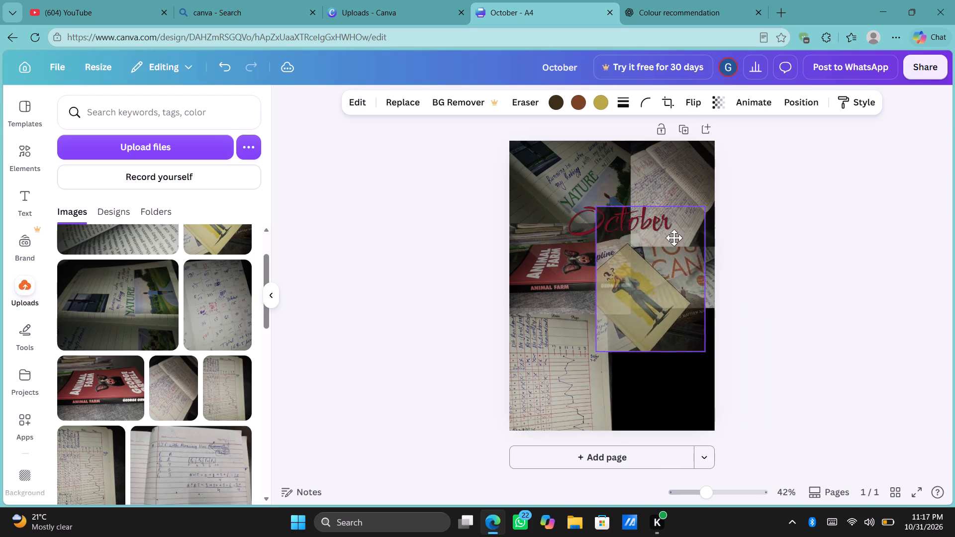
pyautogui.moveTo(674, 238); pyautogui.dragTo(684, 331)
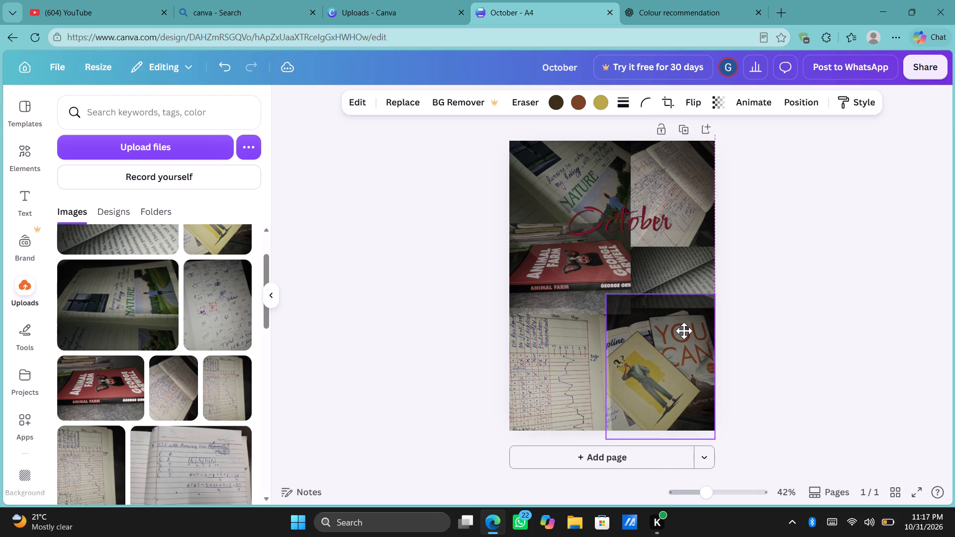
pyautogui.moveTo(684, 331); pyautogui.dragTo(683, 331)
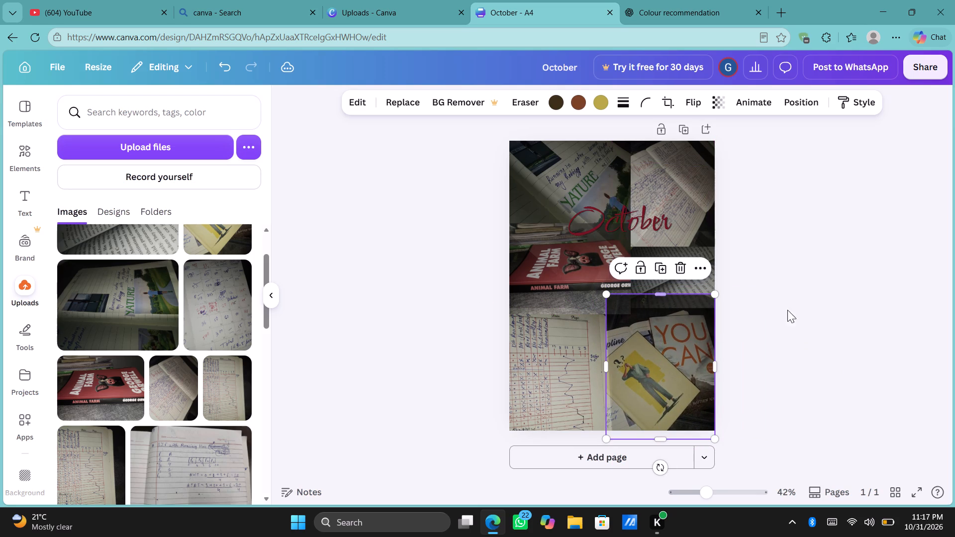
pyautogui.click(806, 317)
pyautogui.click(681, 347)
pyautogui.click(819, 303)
# Delete the dimmed yellow book photo and add a fresh copy of it from the uploaded images.
pyautogui.click(684, 323)
pyautogui.click(679, 268)
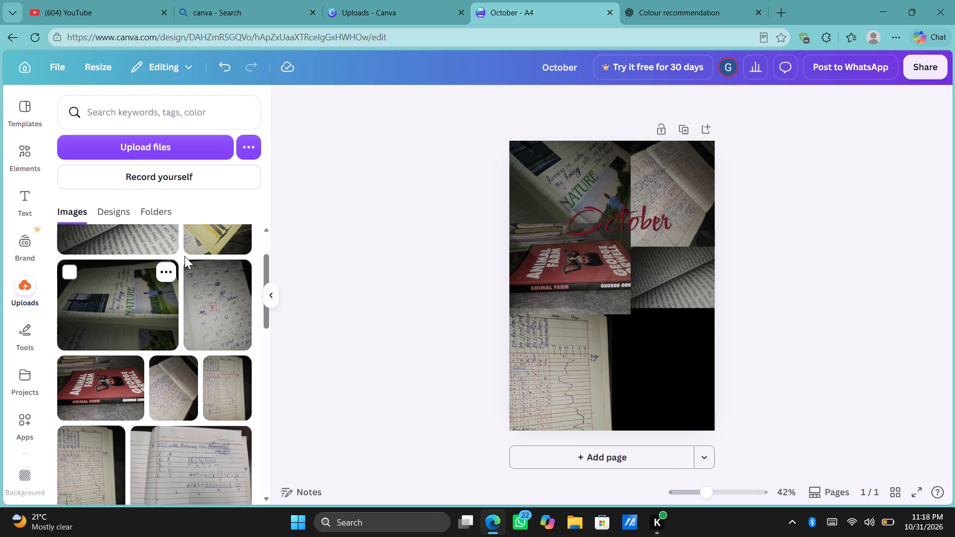
pyautogui.scroll(1, 223, 281)
pyautogui.click(223, 281)
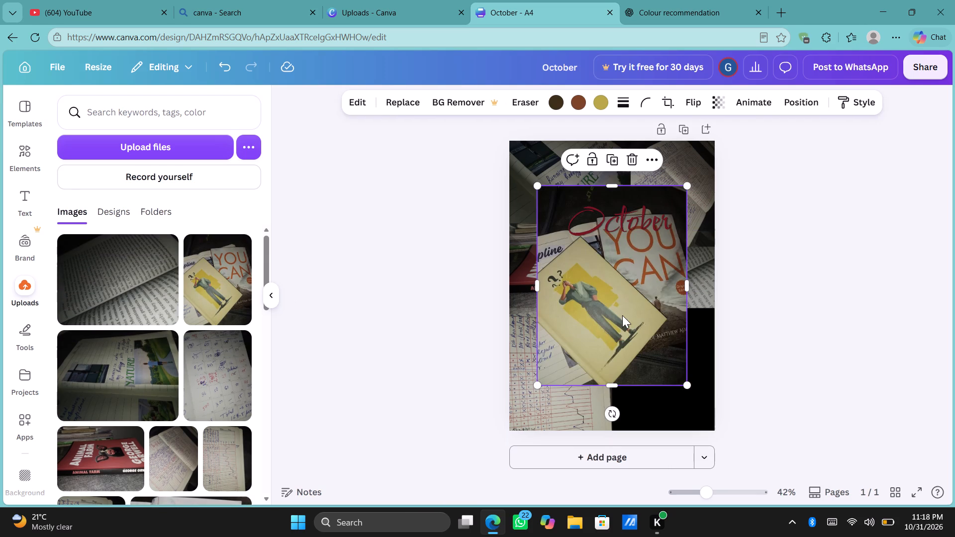
# Park the new yellow book photo over the page's right edge and move the printed-page photo to the page's lower-right area.
pyautogui.moveTo(622, 315); pyautogui.dragTo(661, 364)
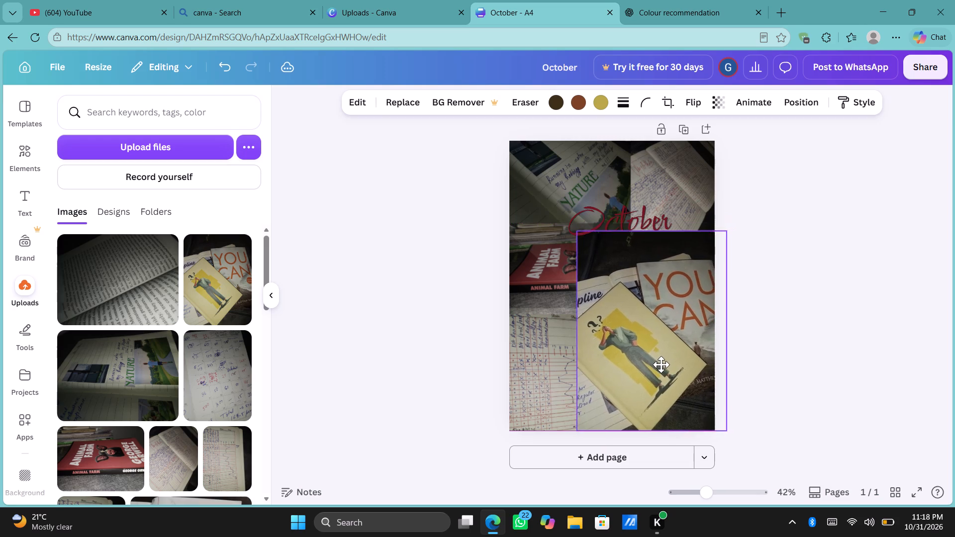
pyautogui.moveTo(661, 364); pyautogui.dragTo(659, 334)
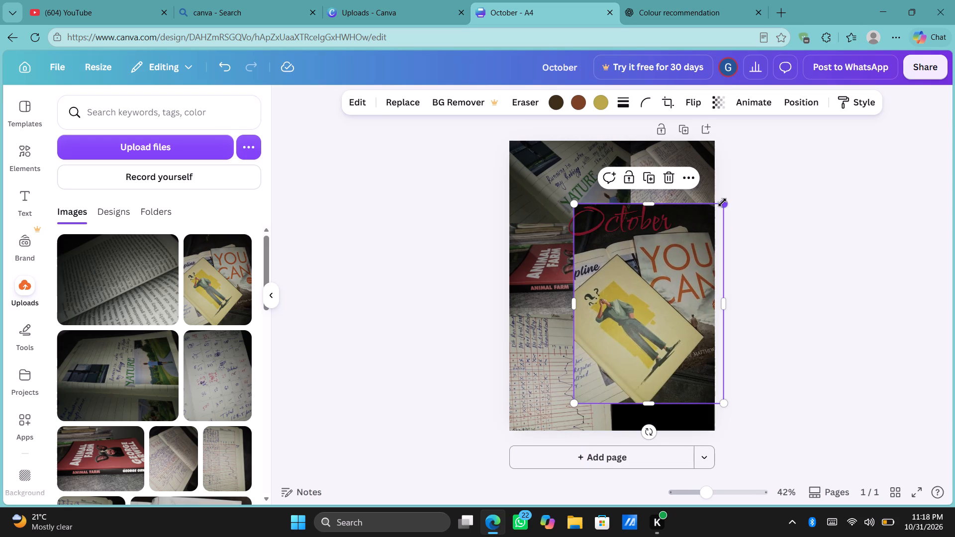
pyautogui.moveTo(674, 277); pyautogui.dragTo(702, 331)
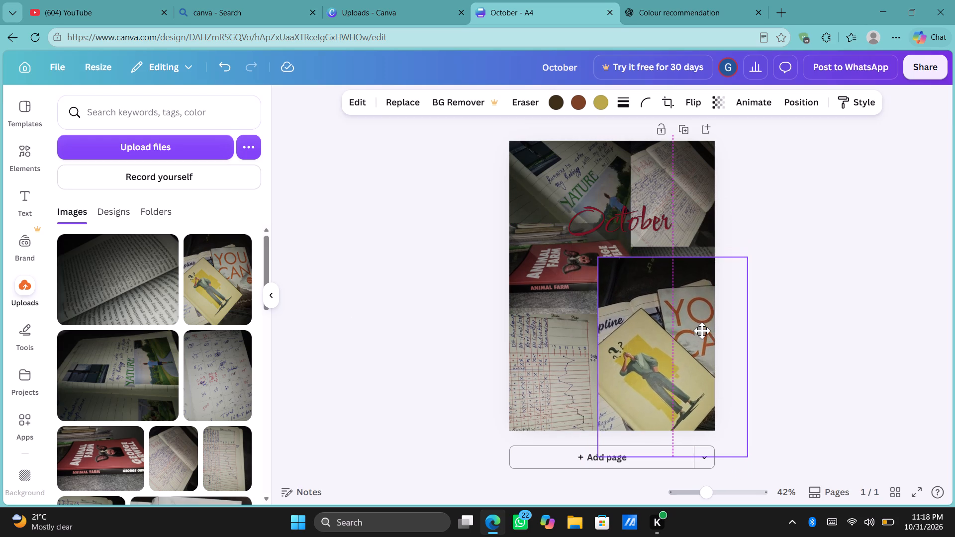
pyautogui.moveTo(702, 331); pyautogui.dragTo(798, 250)
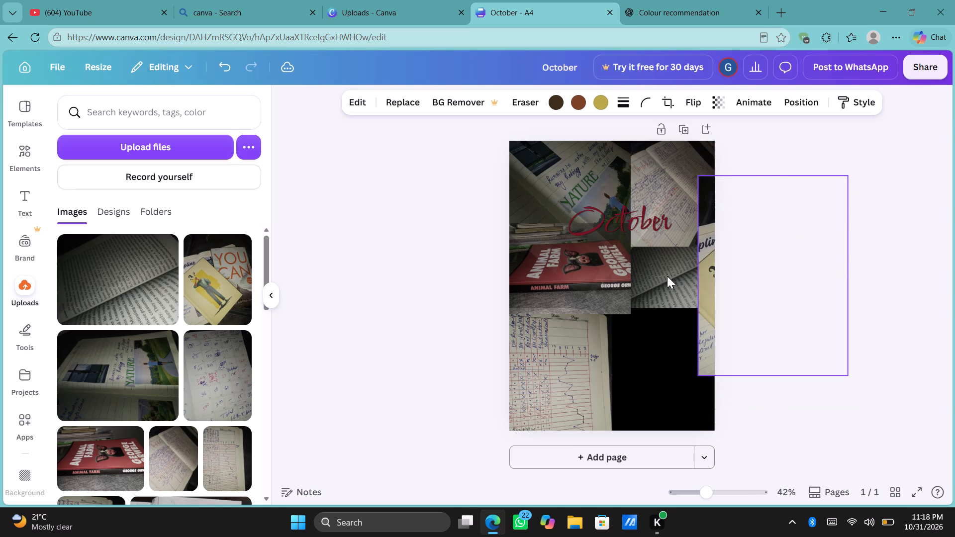
pyautogui.moveTo(655, 274); pyautogui.dragTo(644, 403)
# Shrink the yellow book photo to half the page width and fit it in the right half, directly above the printed-page photo.
pyautogui.click(741, 271)
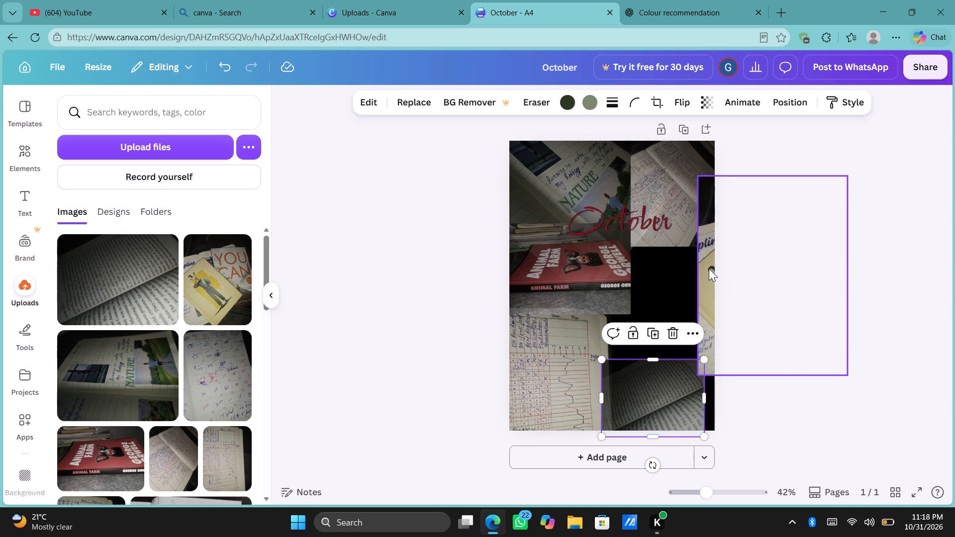
pyautogui.moveTo(709, 269); pyautogui.dragTo(606, 265)
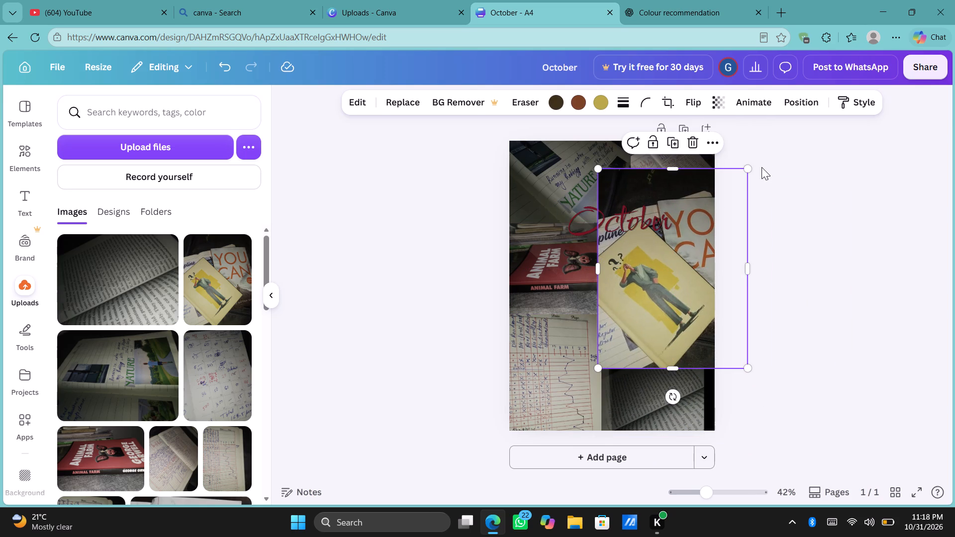
pyautogui.moveTo(749, 173); pyautogui.dragTo(700, 233)
pyautogui.moveTo(676, 291); pyautogui.dragTo(693, 284)
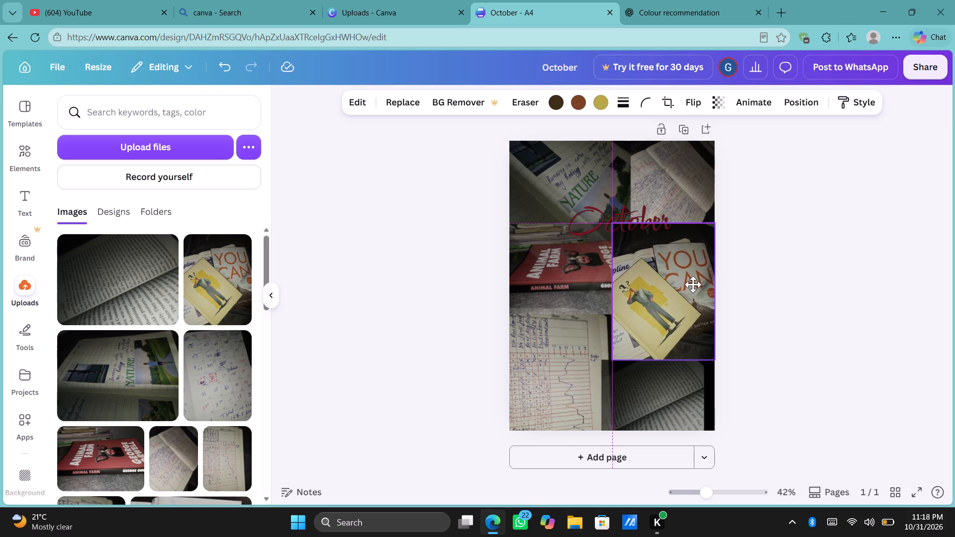
pyautogui.moveTo(693, 284); pyautogui.dragTo(689, 282)
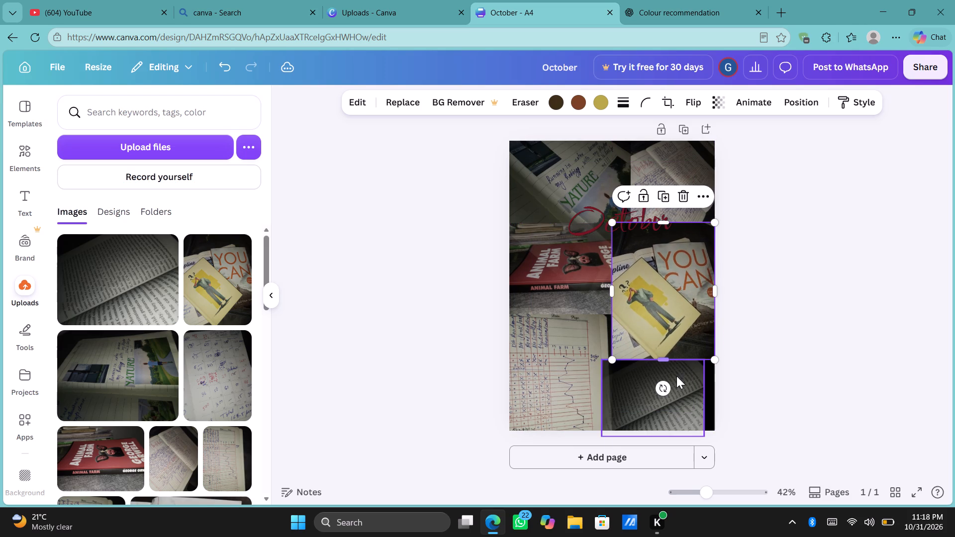
# Align the printed-page photo with the page's right edge, narrow the handwritten chart photo, and widen the printed-page photo to meet it.
pyautogui.moveTo(681, 383); pyautogui.dragTo(689, 380)
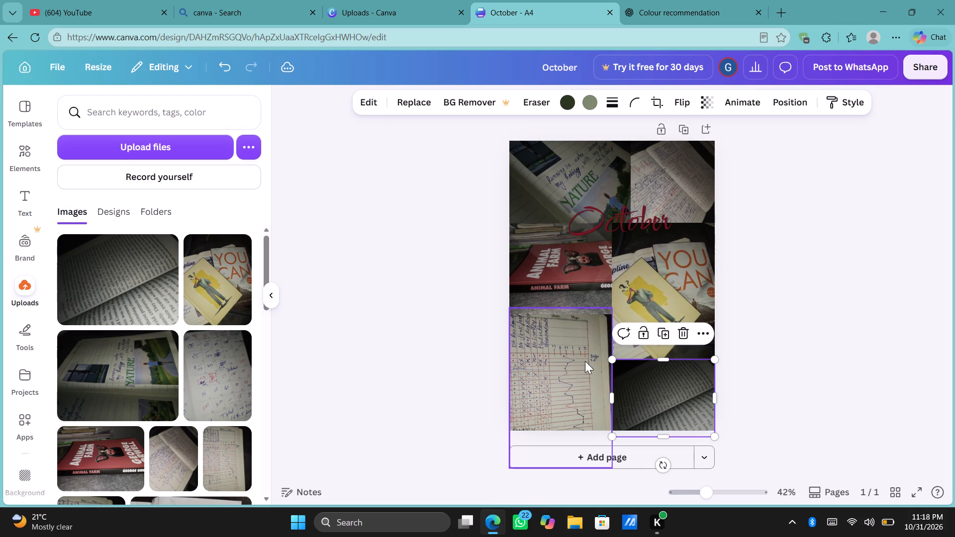
pyautogui.click(581, 358)
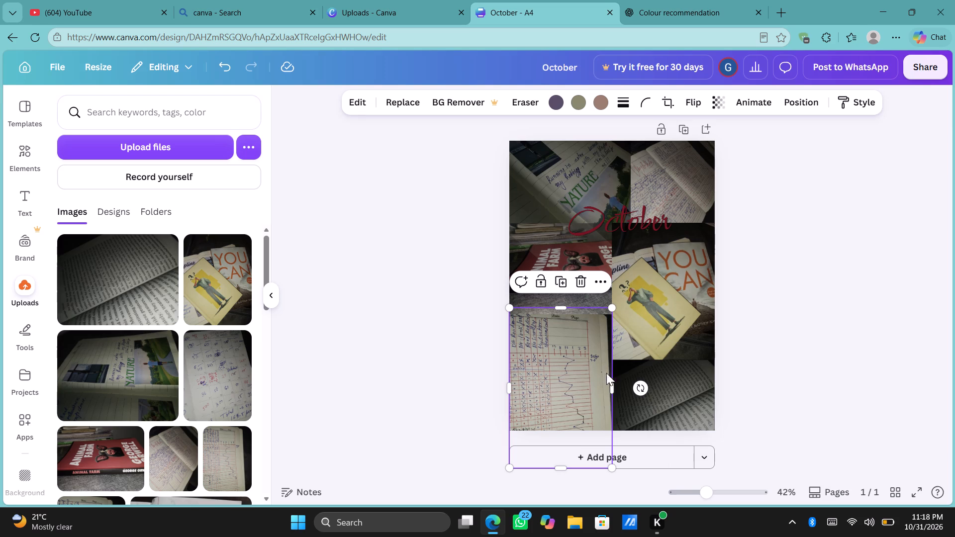
pyautogui.moveTo(614, 386); pyautogui.dragTo(602, 386)
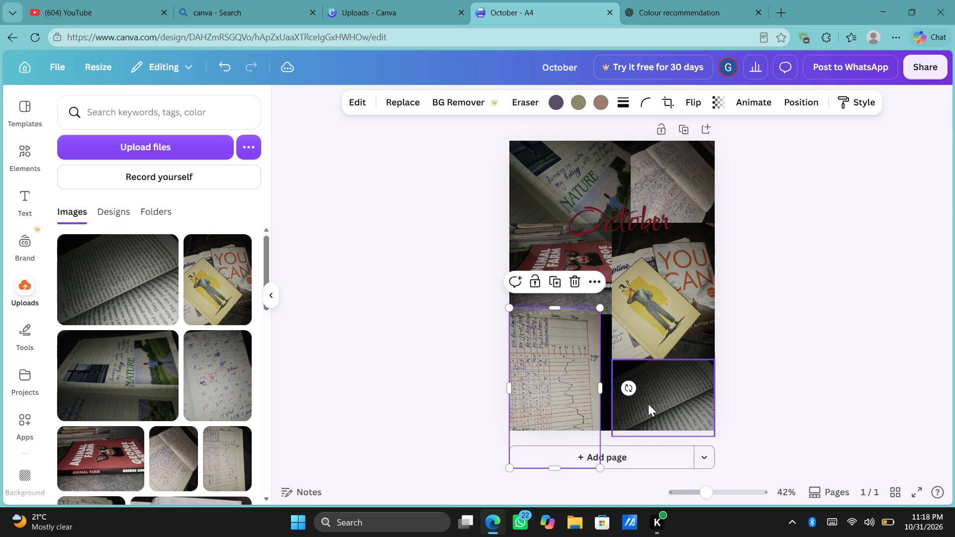
pyautogui.click(649, 404)
pyautogui.moveTo(614, 397); pyautogui.dragTo(597, 394)
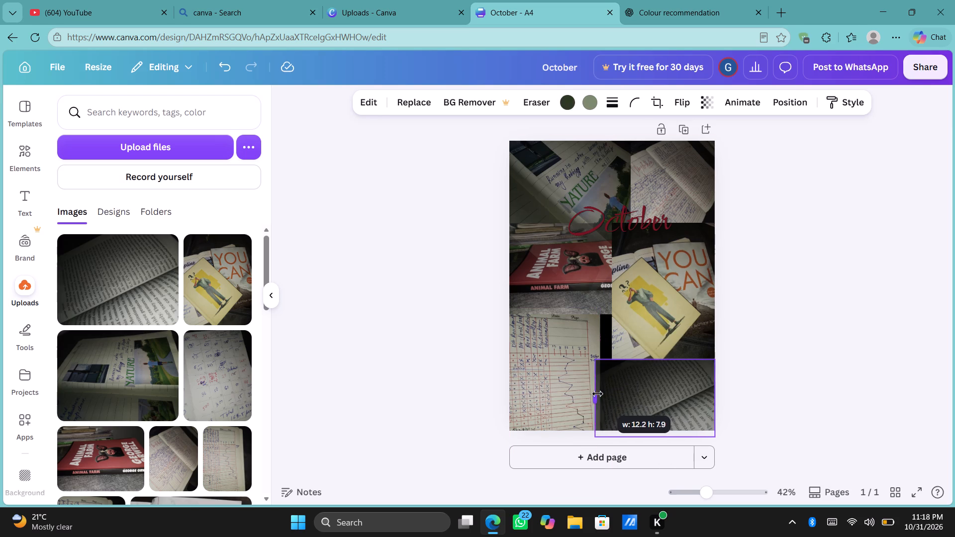
pyautogui.moveTo(597, 394); pyautogui.dragTo(598, 393)
pyautogui.click(768, 391)
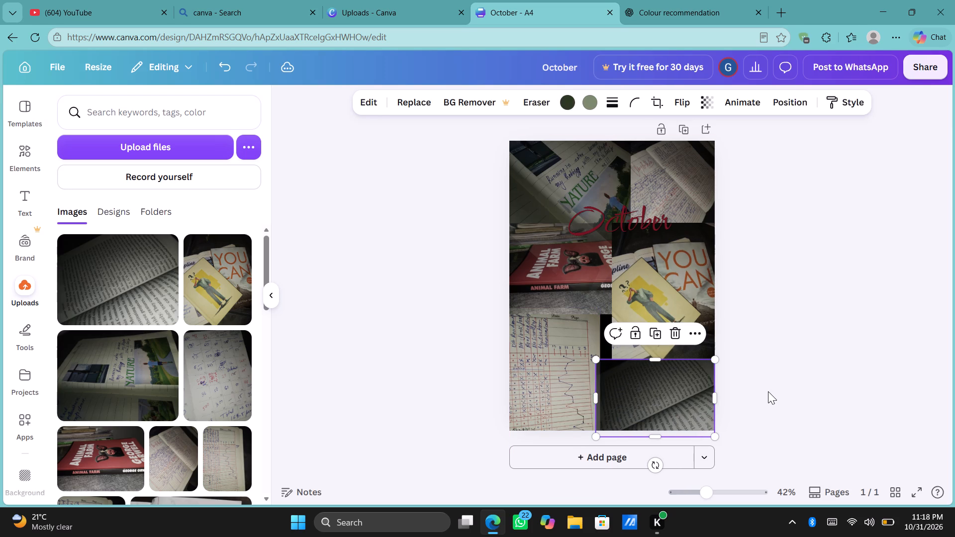
pyautogui.click(600, 391)
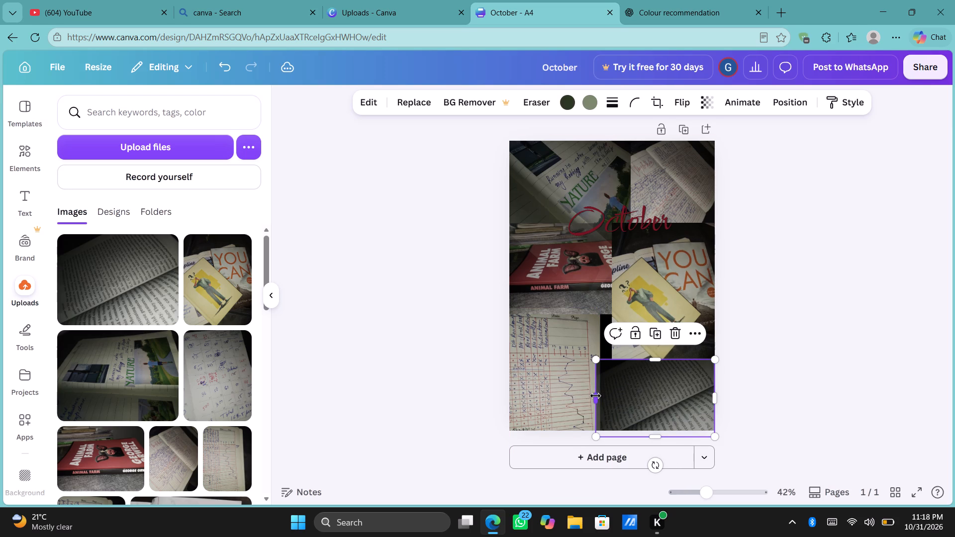
pyautogui.moveTo(595, 396); pyautogui.dragTo(602, 395)
pyautogui.click(780, 401)
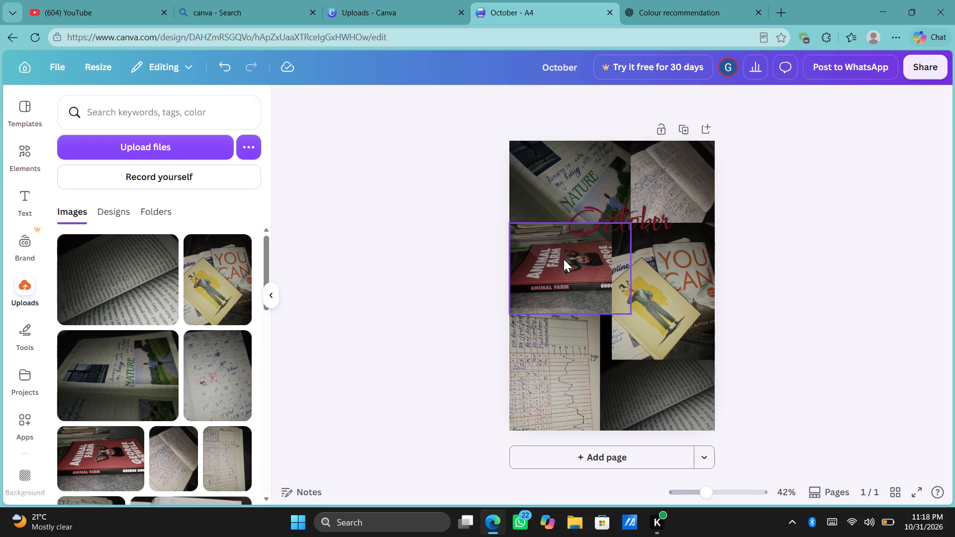
# Move the Animal Farm photo to the page's bottom-left corner and place the handwritten chart photo directly above it.
pyautogui.click(566, 374)
pyautogui.moveTo(566, 372); pyautogui.dragTo(566, 369)
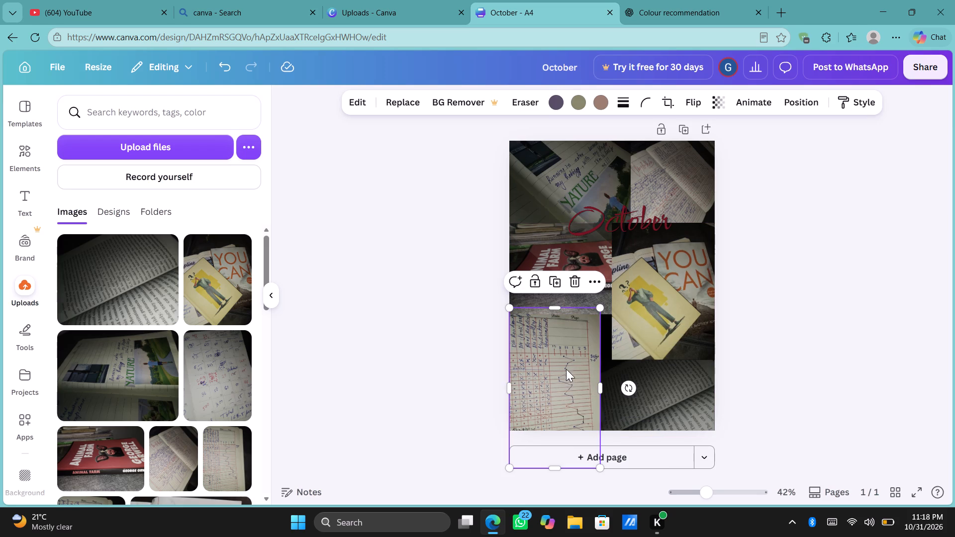
pyautogui.moveTo(566, 369); pyautogui.dragTo(581, 229)
pyautogui.moveTo(514, 282); pyautogui.dragTo(505, 403)
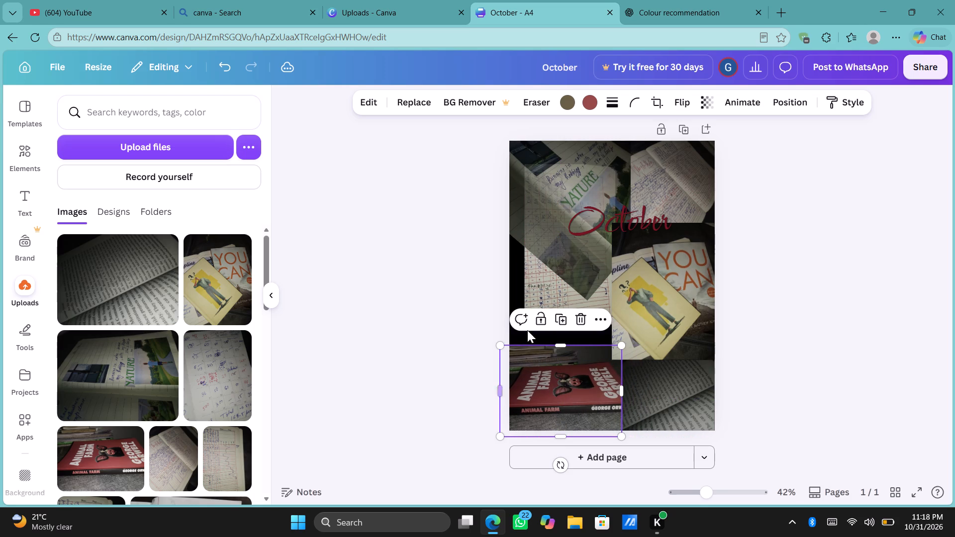
pyautogui.moveTo(584, 251); pyautogui.dragTo(554, 291)
pyautogui.moveTo(549, 294); pyautogui.dragTo(532, 315)
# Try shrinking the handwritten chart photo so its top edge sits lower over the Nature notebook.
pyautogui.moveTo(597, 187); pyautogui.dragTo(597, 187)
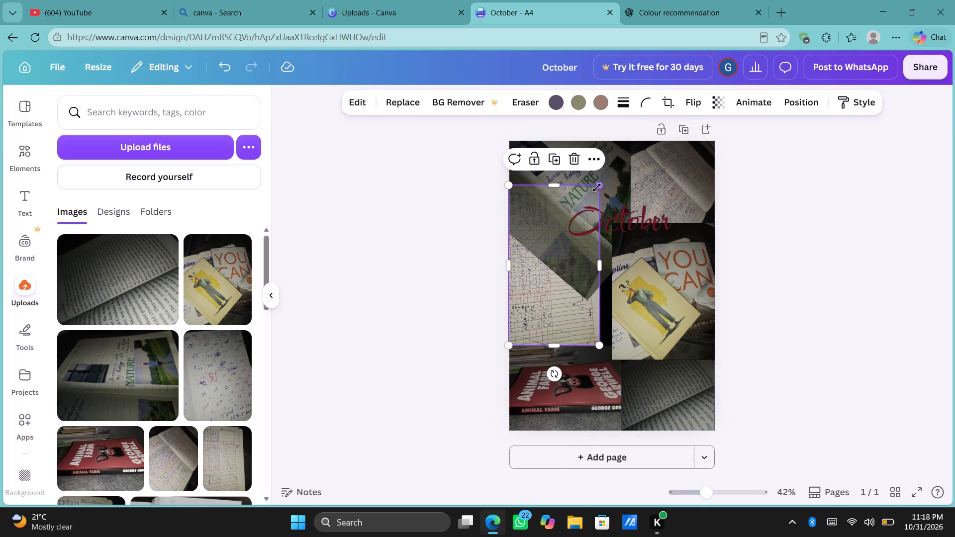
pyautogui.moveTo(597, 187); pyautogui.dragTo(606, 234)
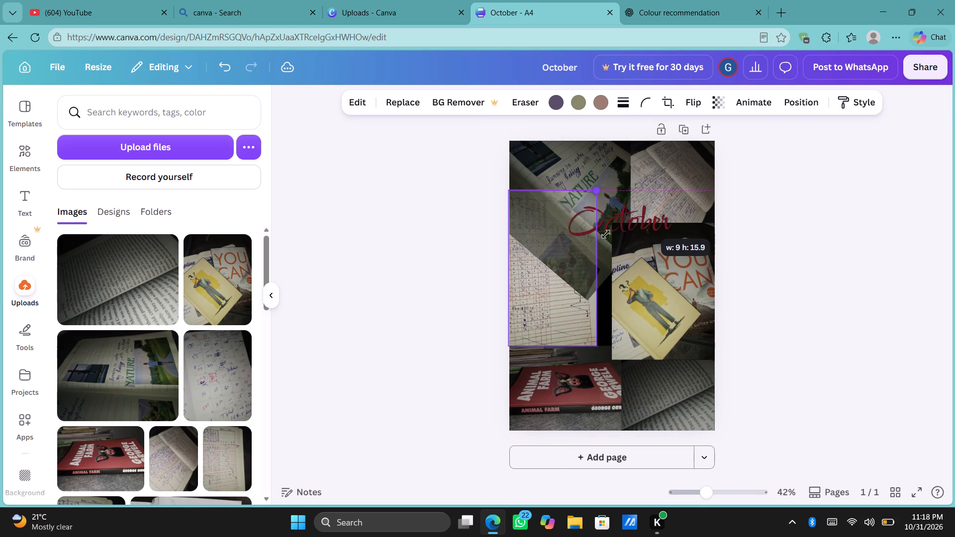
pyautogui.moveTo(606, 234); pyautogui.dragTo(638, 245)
# Enlarge the yellow book photo slightly and align its left edge with the page's vertical centre line, overlapping the printed-page photo.
pyautogui.moveTo(678, 279); pyautogui.dragTo(656, 272)
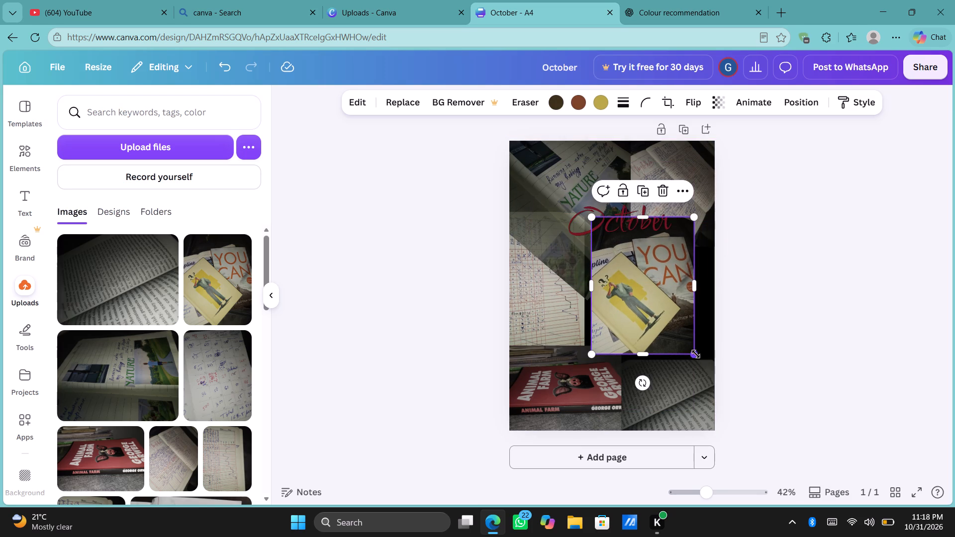
pyautogui.moveTo(696, 353); pyautogui.dragTo(750, 338)
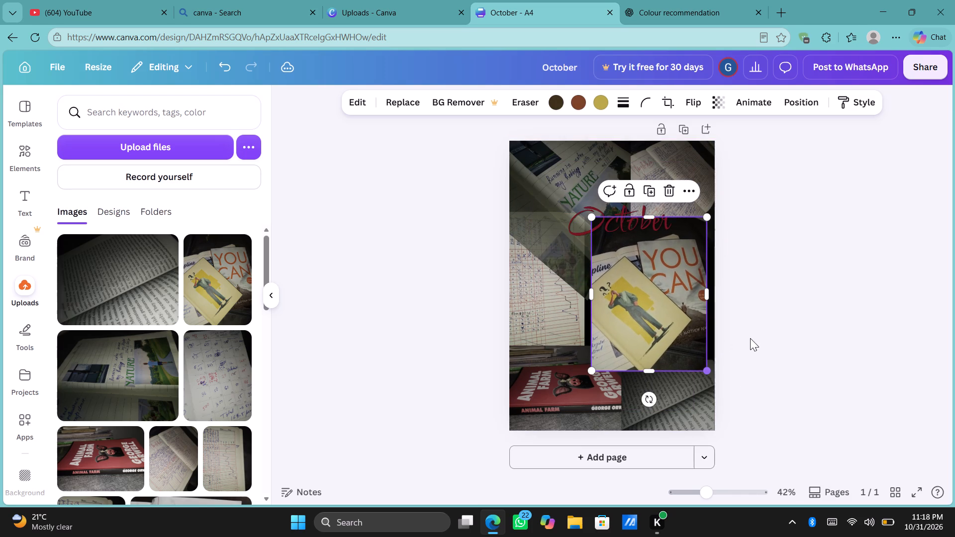
pyautogui.moveTo(685, 321); pyautogui.dragTo(703, 316)
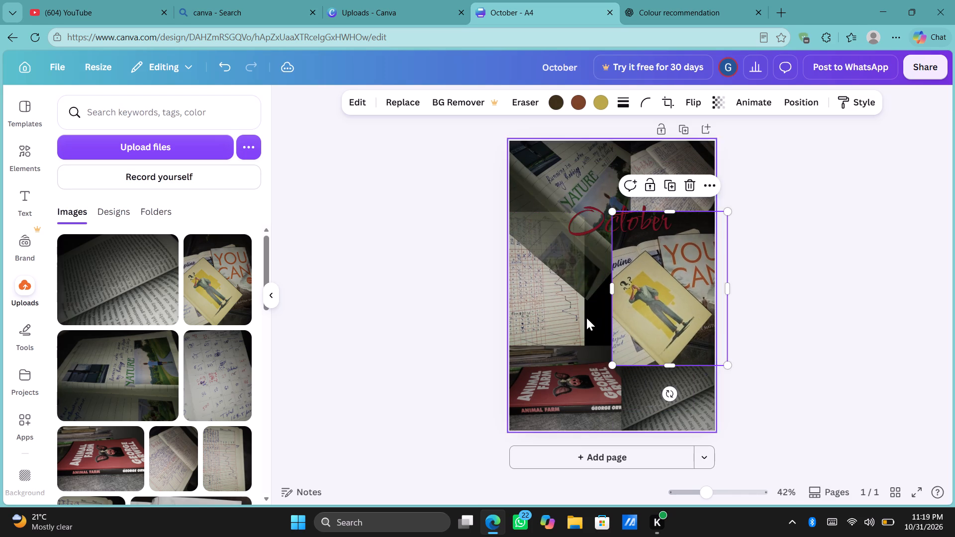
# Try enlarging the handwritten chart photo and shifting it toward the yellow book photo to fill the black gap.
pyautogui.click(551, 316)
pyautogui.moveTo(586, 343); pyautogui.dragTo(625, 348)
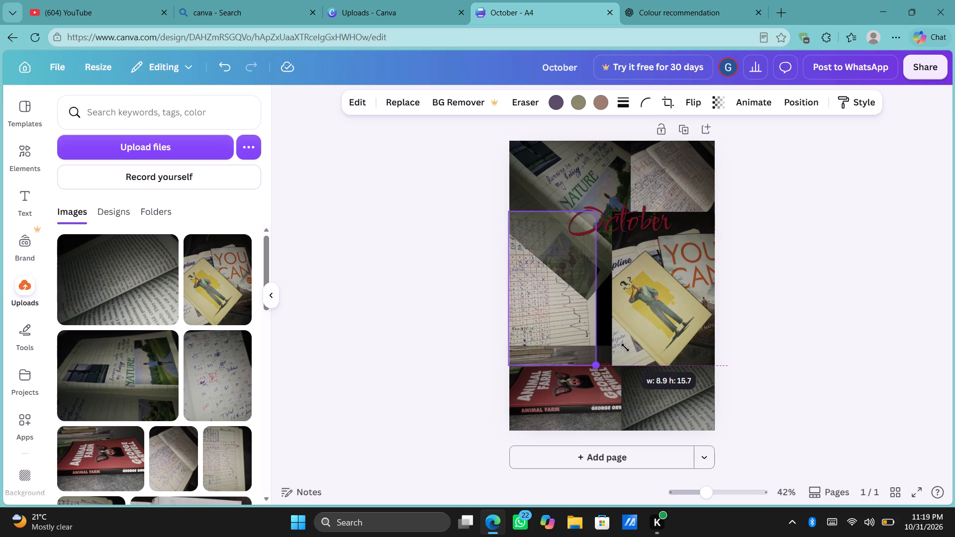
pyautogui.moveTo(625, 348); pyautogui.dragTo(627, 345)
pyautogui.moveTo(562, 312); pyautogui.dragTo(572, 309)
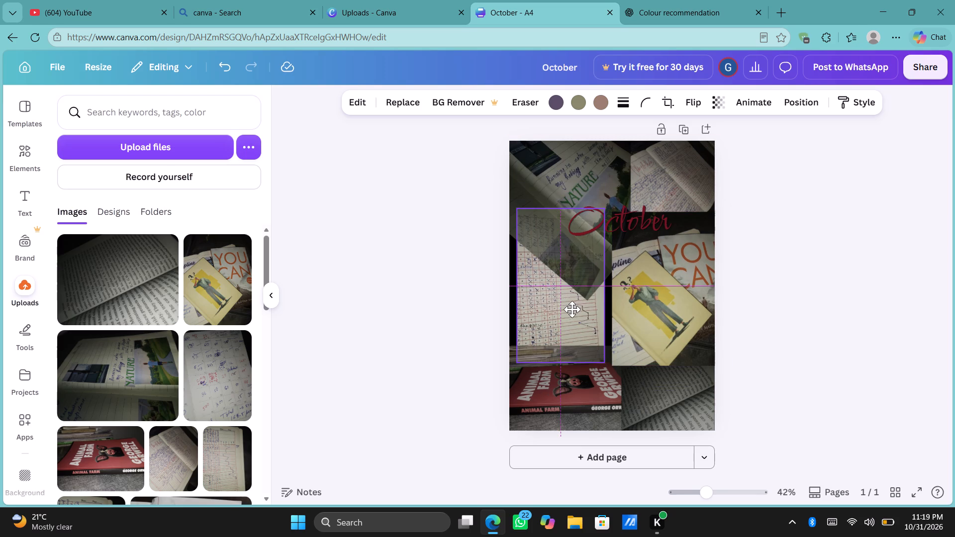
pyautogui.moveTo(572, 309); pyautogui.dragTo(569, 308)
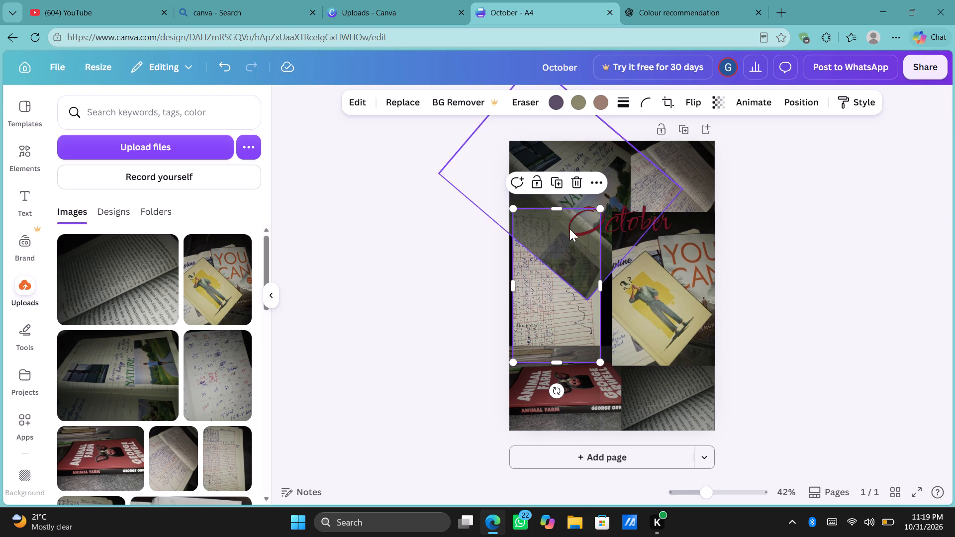
# Delete the handwritten chart photo above the Animal Farm photo.
pyautogui.click(579, 186)
# Add the other handwritten chart photo from the uploads and crop the dark strip off its right side.
pyautogui.scroll(-1, 158, 371)
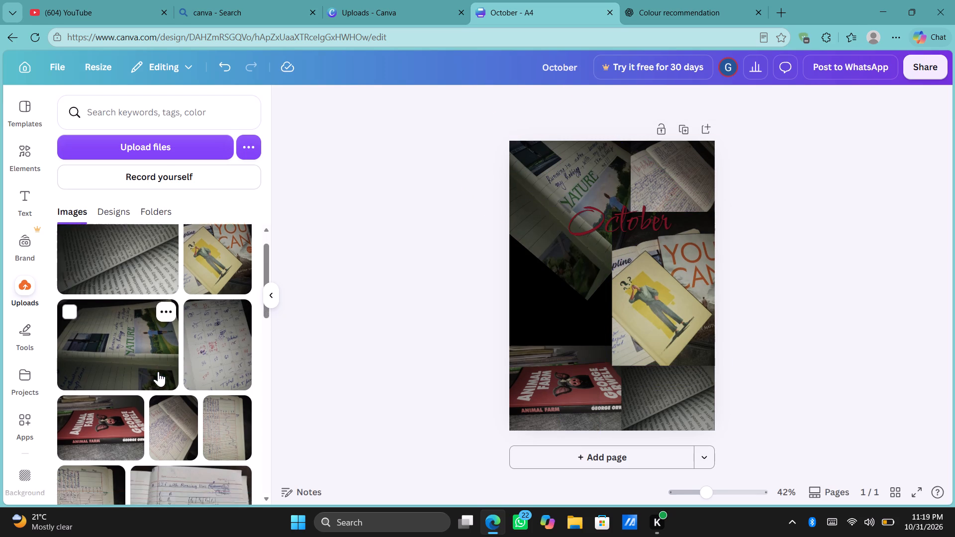
pyautogui.scroll(-2, 158, 371)
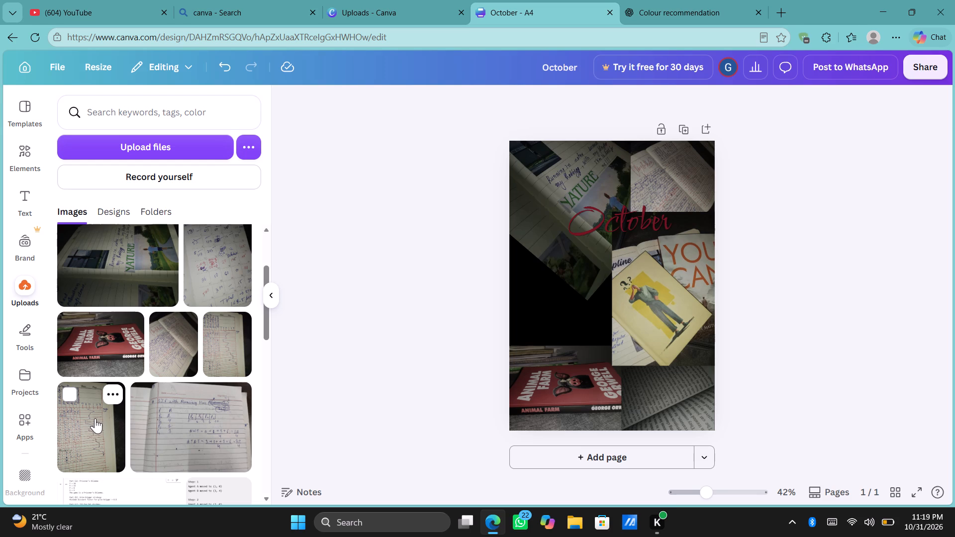
pyautogui.click(95, 418)
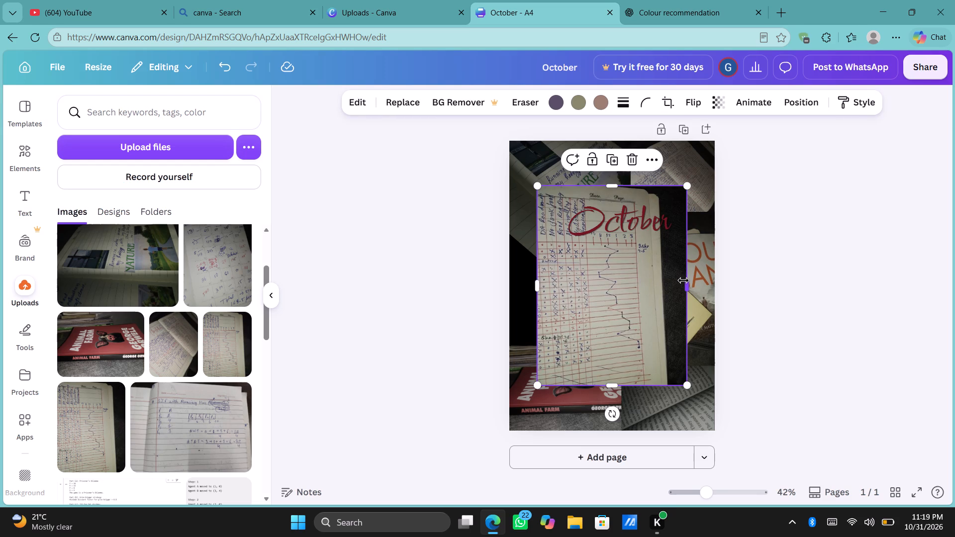
pyautogui.moveTo(683, 280); pyautogui.dragTo(663, 279)
# Shrink the new chart photo and fit it against the page's left edge, between the Nature notebook and Animal Farm photos.
pyautogui.moveTo(641, 285); pyautogui.dragTo(633, 284)
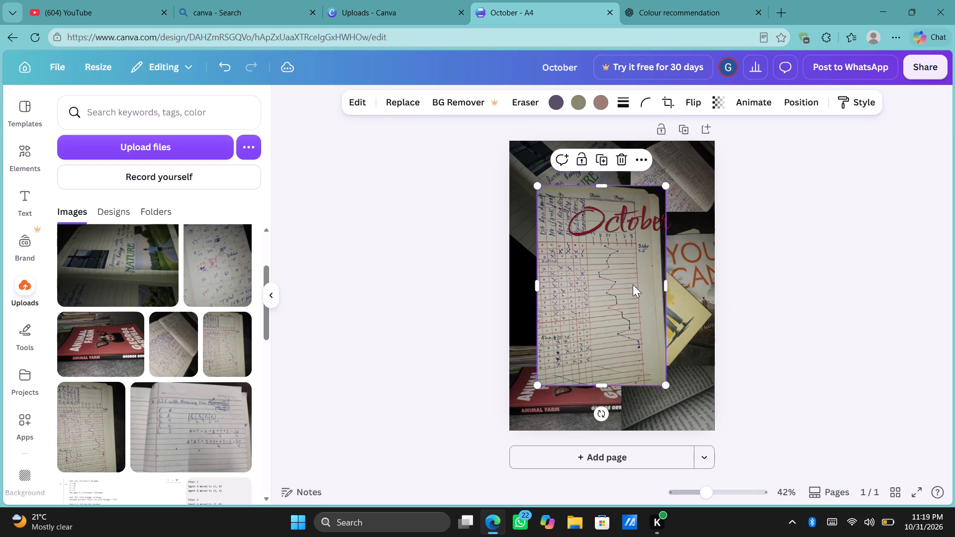
pyautogui.moveTo(633, 284); pyautogui.dragTo(602, 268)
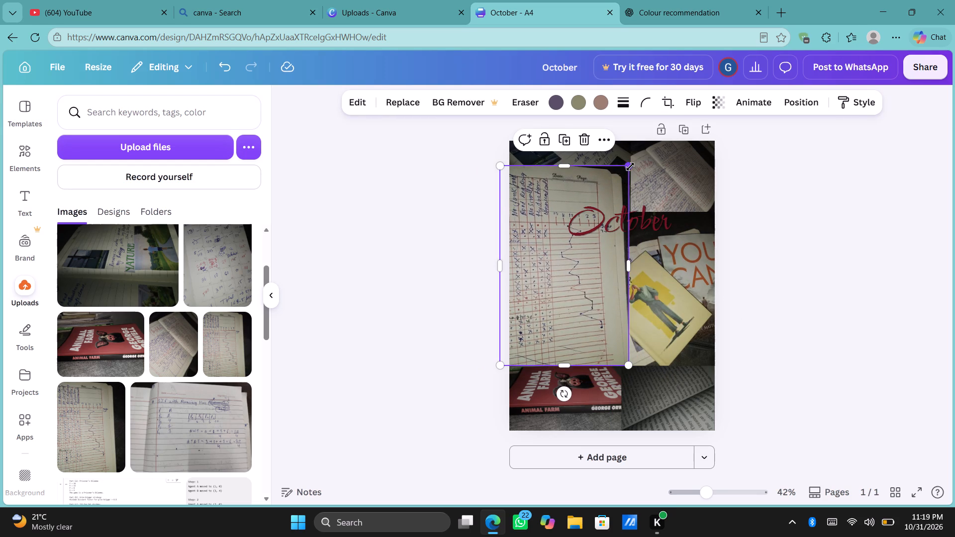
pyautogui.moveTo(630, 167); pyautogui.dragTo(605, 211)
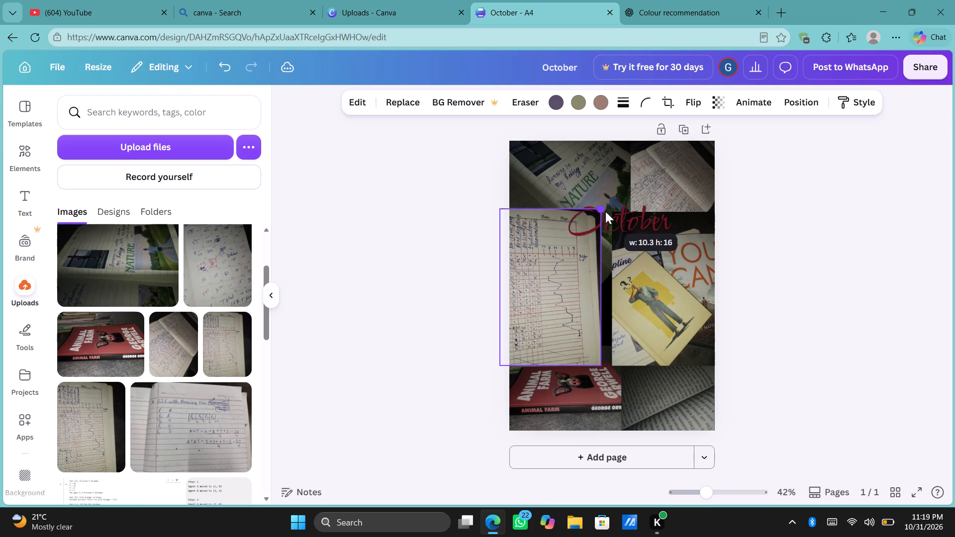
pyautogui.moveTo(605, 211); pyautogui.dragTo(606, 211)
pyautogui.moveTo(579, 251); pyautogui.dragTo(590, 266)
pyautogui.moveTo(612, 379); pyautogui.dragTo(603, 347)
pyautogui.click(566, 308)
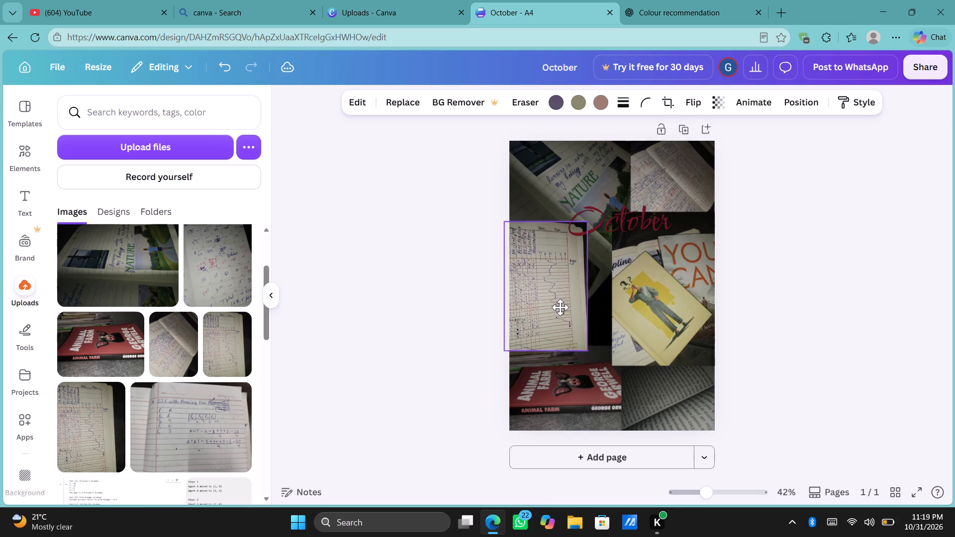
# Shrink the yellow book photo slightly and shift it toward the chart photo to narrow the black gap.
pyautogui.click(678, 295)
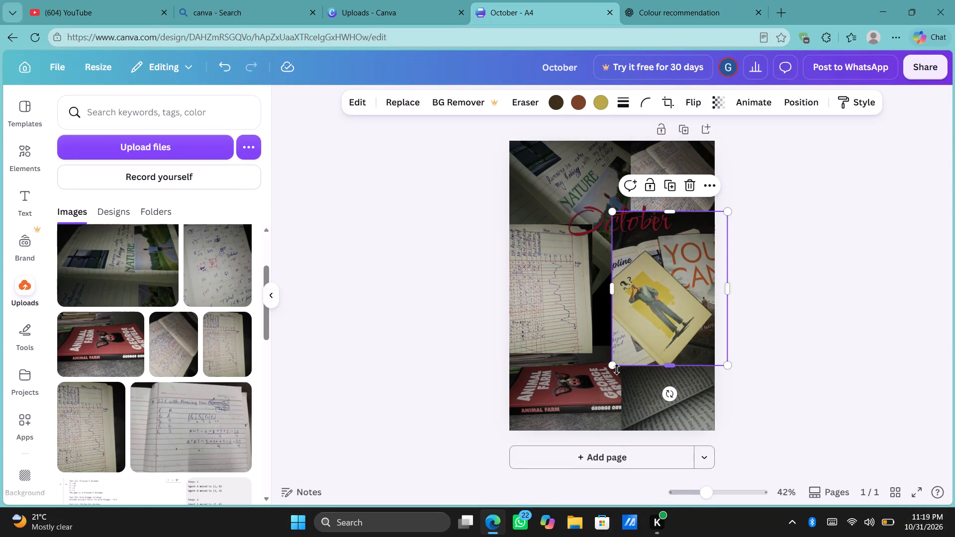
pyautogui.moveTo(613, 365); pyautogui.dragTo(609, 355)
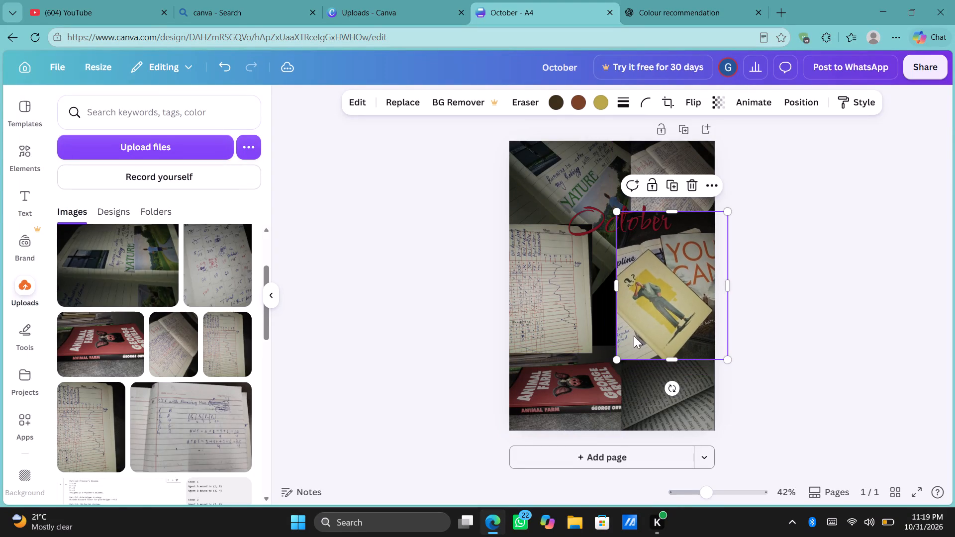
pyautogui.moveTo(635, 335); pyautogui.dragTo(618, 347)
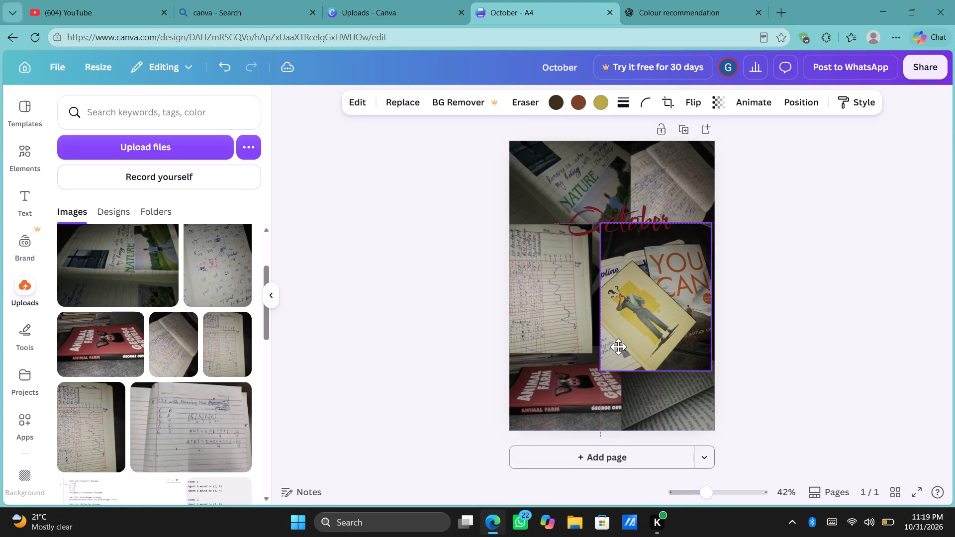
pyautogui.moveTo(618, 347); pyautogui.dragTo(619, 342)
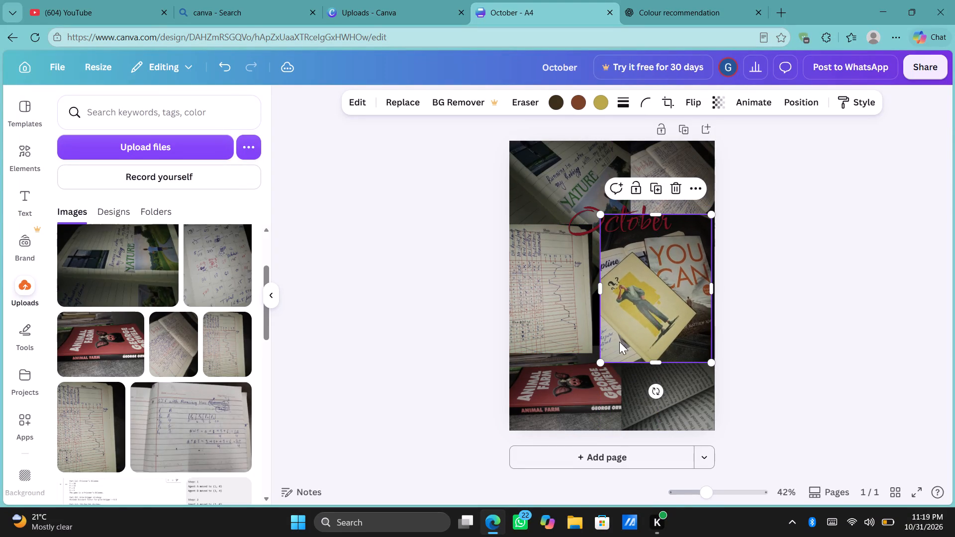
pyautogui.click(802, 332)
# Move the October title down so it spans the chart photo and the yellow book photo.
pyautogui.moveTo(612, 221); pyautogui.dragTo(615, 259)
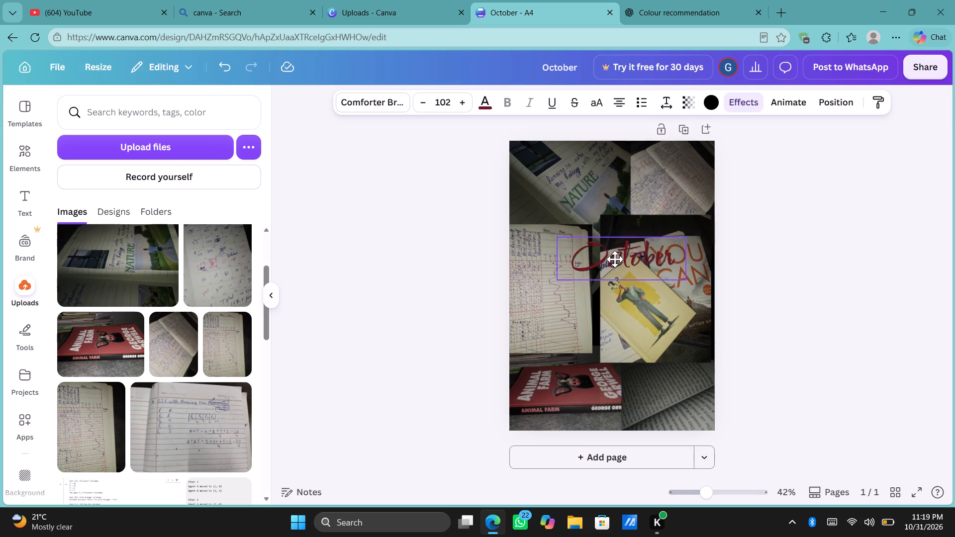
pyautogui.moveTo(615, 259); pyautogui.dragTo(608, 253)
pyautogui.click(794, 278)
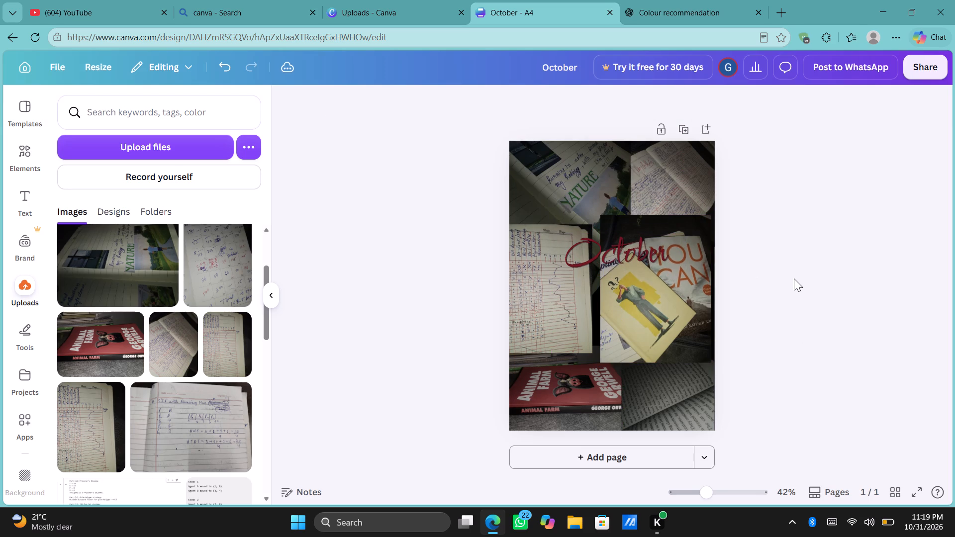
# Enlarge the chart photo to meet the yellow book photo's left edge and trim its bottom, about 9.3 by 13 cm.
pyautogui.click(568, 296)
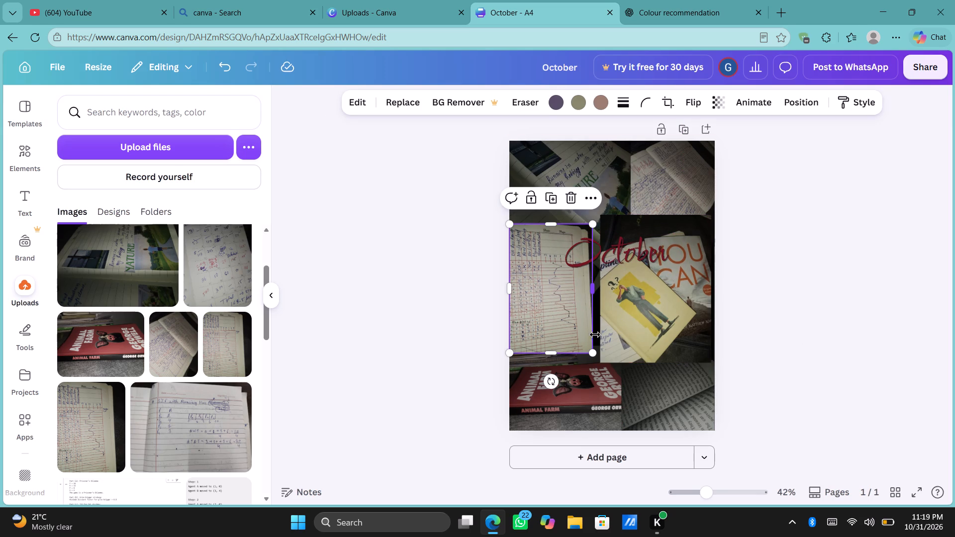
pyautogui.moveTo(594, 354); pyautogui.dragTo(623, 355)
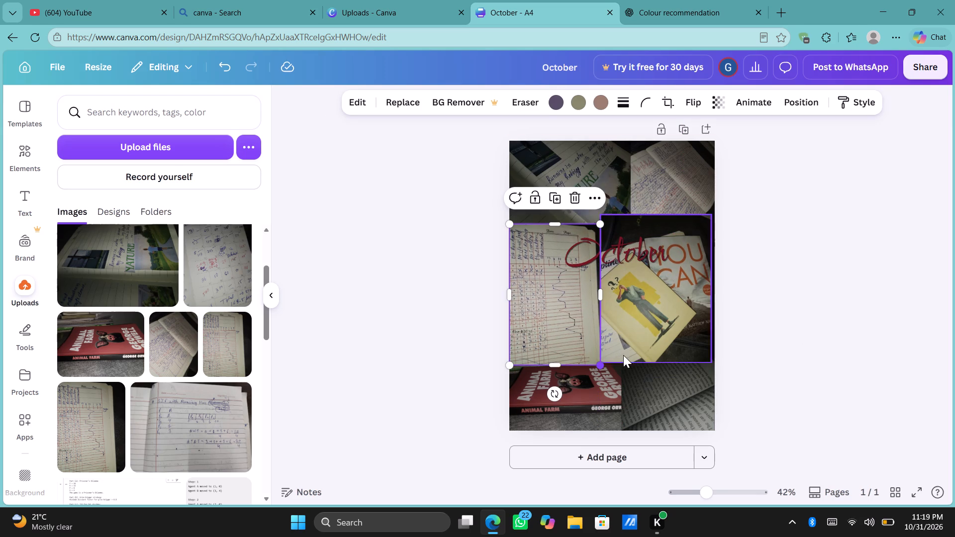
pyautogui.moveTo(553, 362); pyautogui.dragTo(557, 349)
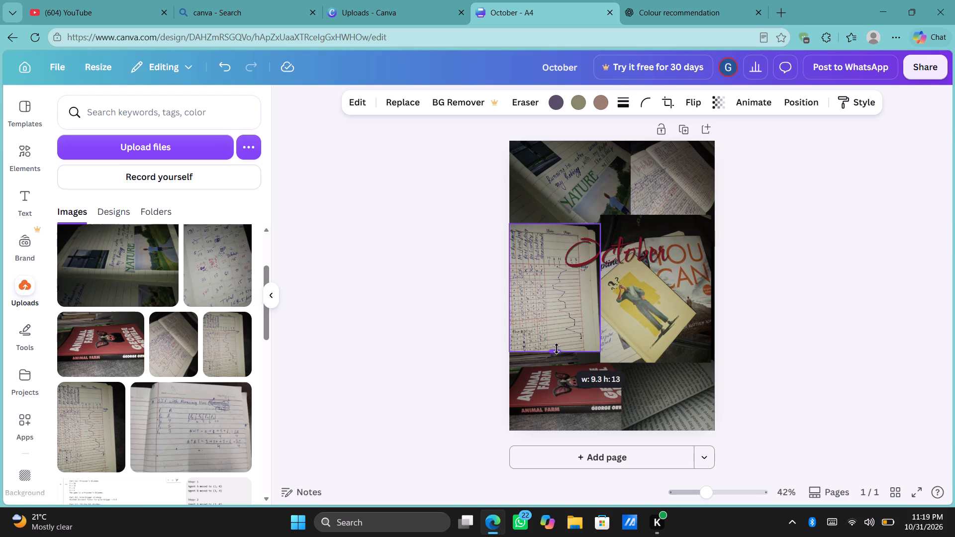
pyautogui.moveTo(557, 349); pyautogui.dragTo(558, 348)
pyautogui.click(807, 351)
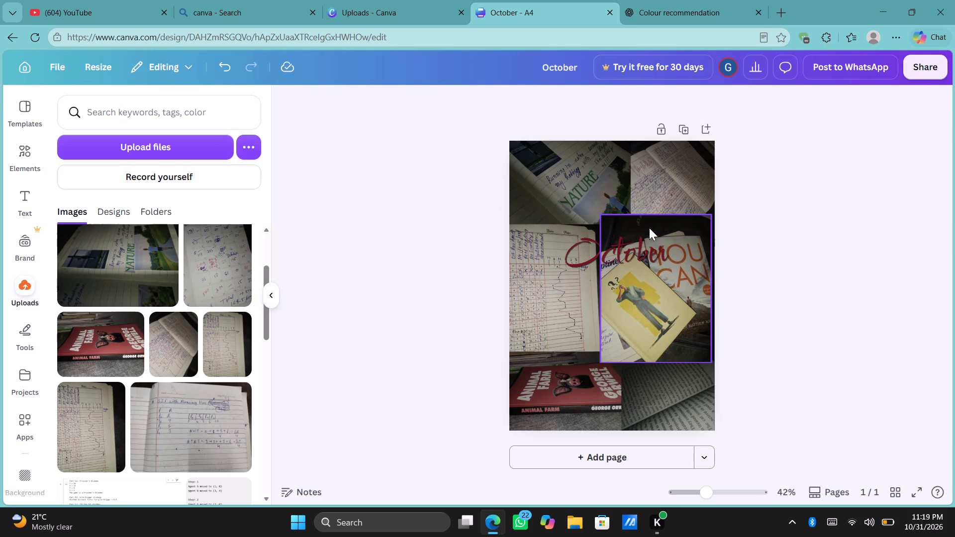
# Crop the top of the yellow book photo down to line up with the chart photo's top edge.
pyautogui.click(692, 219)
pyautogui.moveTo(657, 216); pyautogui.dragTo(657, 219)
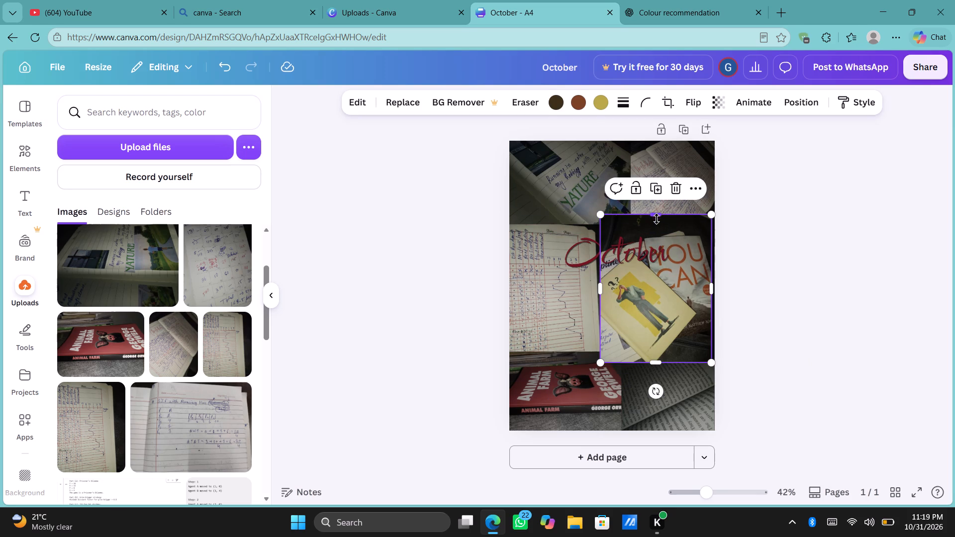
pyautogui.moveTo(657, 219); pyautogui.dragTo(658, 227)
pyautogui.click(793, 267)
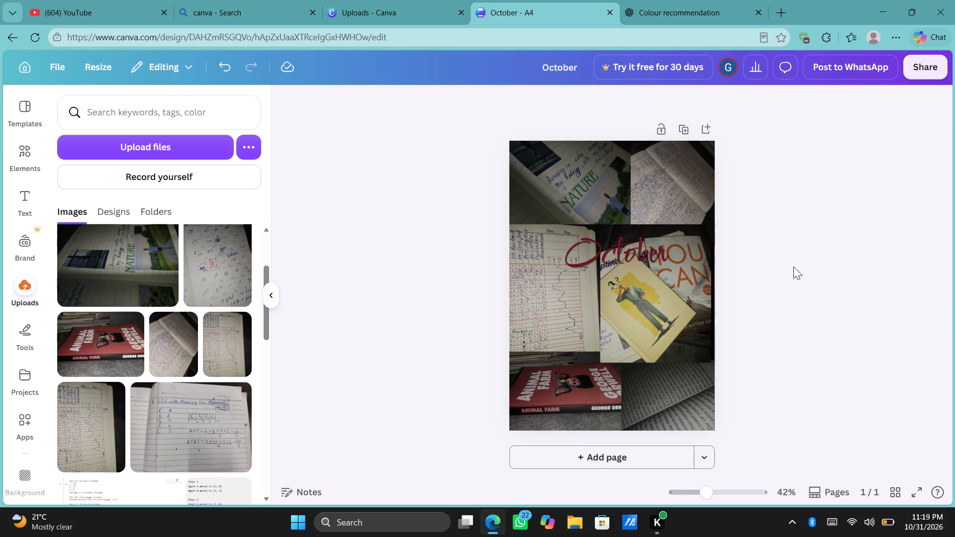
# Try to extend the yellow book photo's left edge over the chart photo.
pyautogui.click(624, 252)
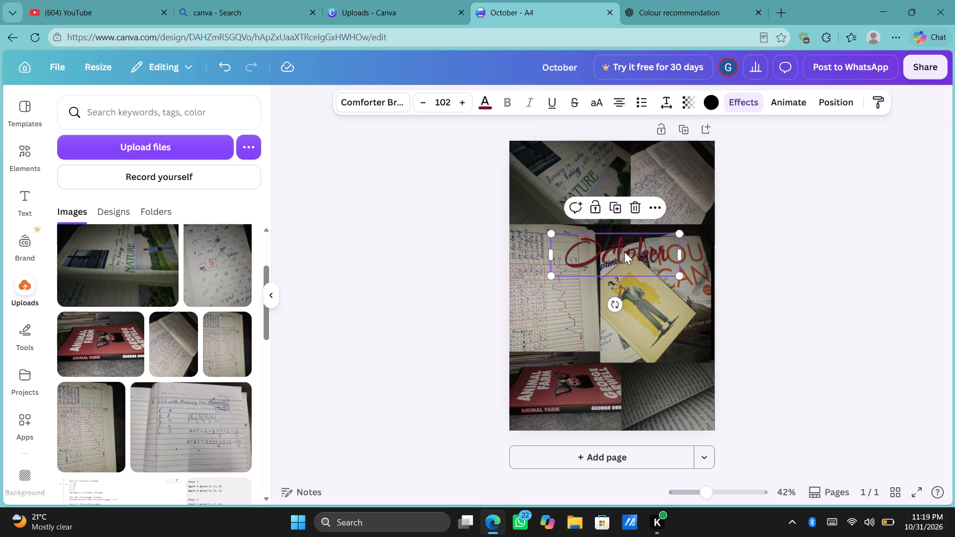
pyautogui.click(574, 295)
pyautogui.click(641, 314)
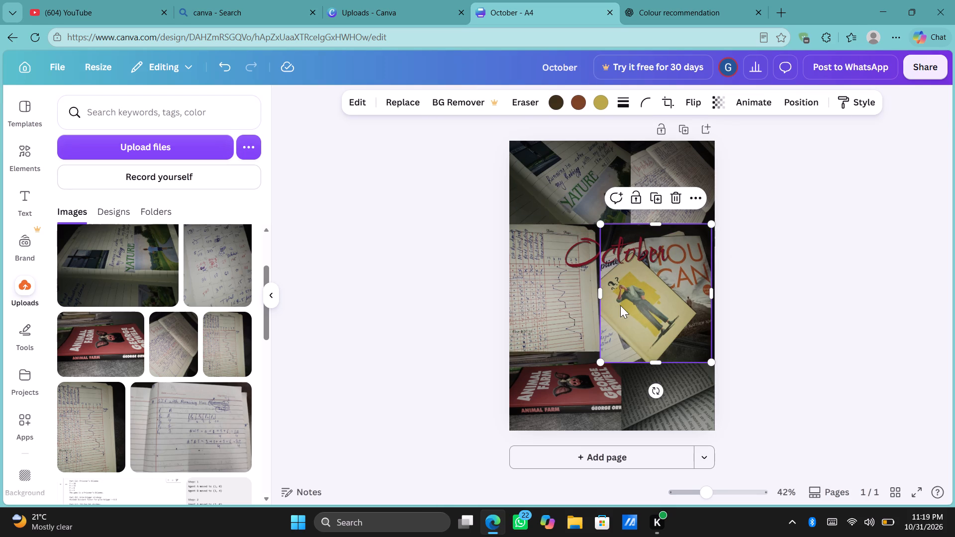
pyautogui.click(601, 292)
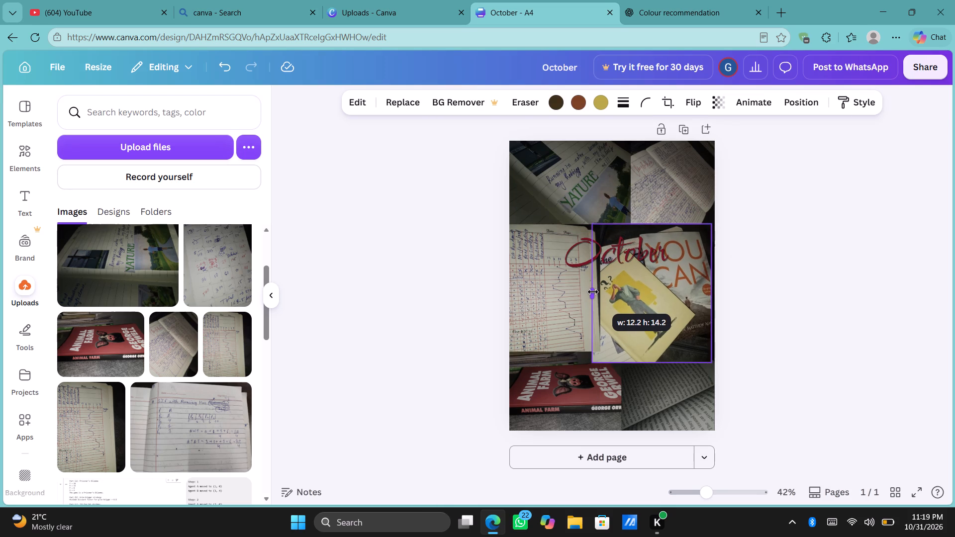
# Enlarge the chart photo to about 10 by 14 cm so it overlaps the Nature notebook and yellow book photos.
pyautogui.click(573, 297)
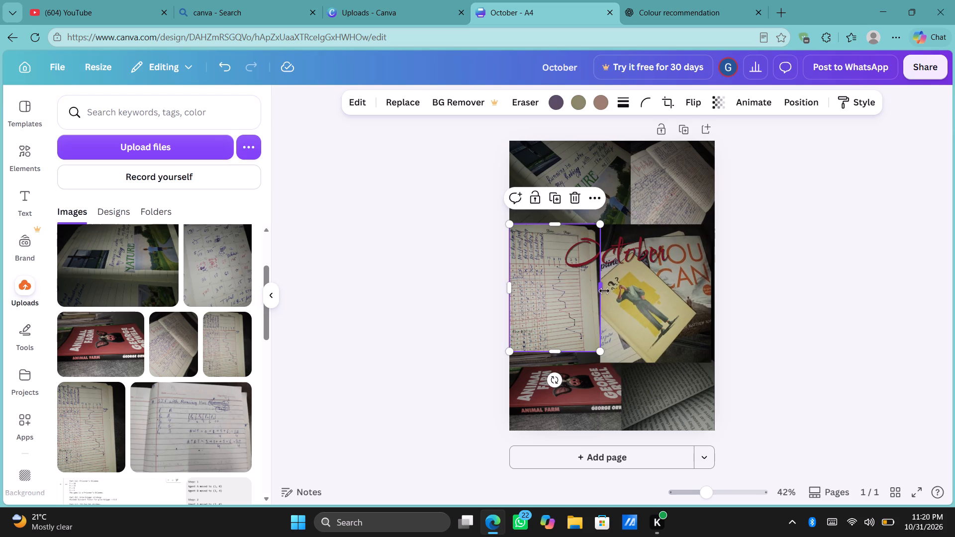
pyautogui.click(602, 290)
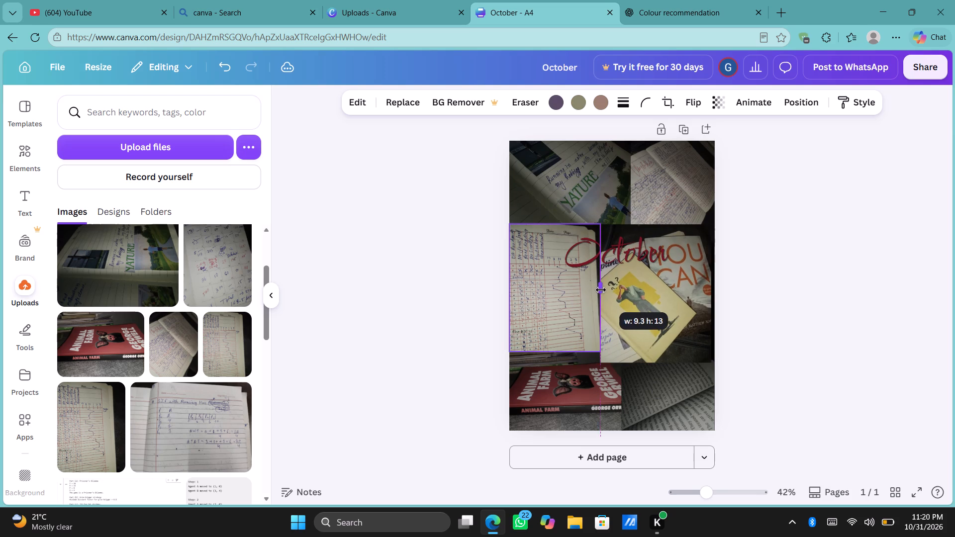
pyautogui.moveTo(601, 222); pyautogui.dragTo(606, 220)
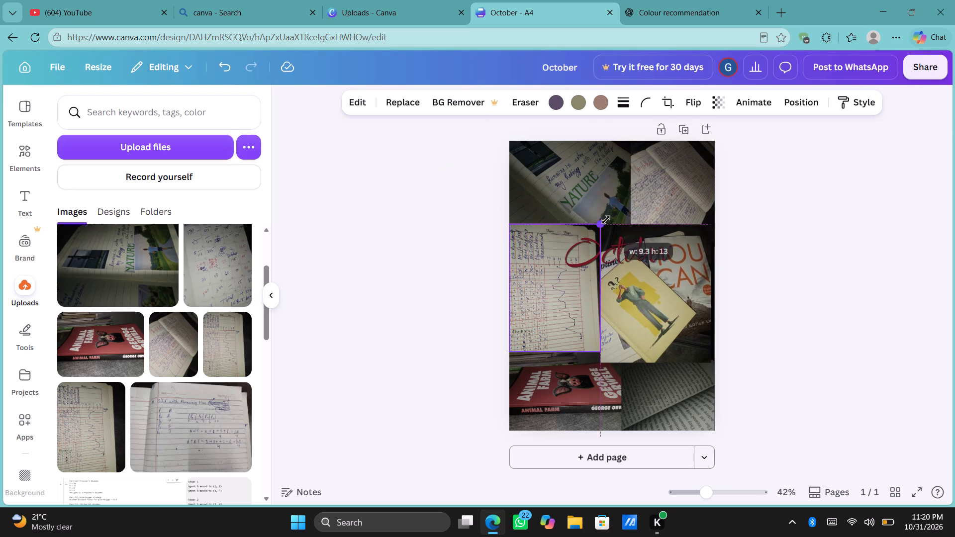
pyautogui.moveTo(606, 220); pyautogui.dragTo(614, 218)
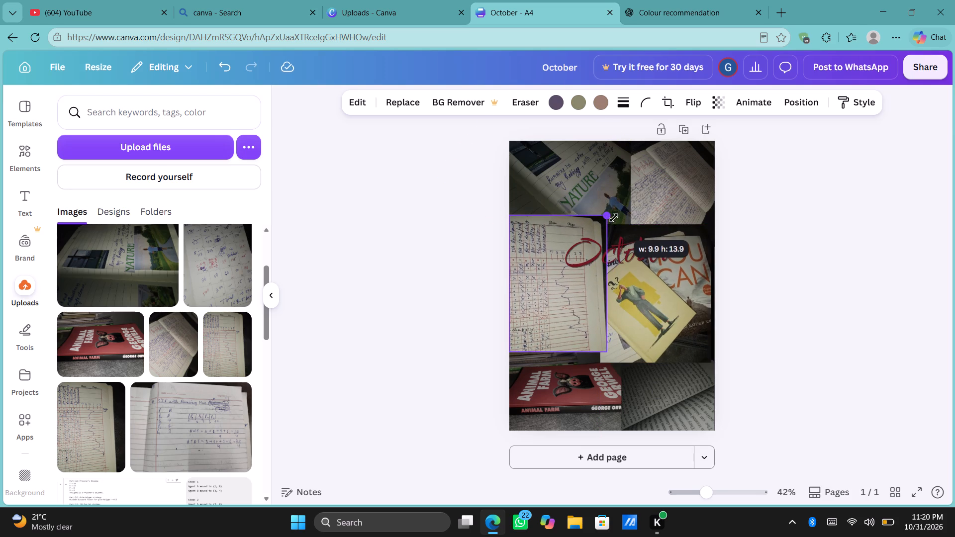
pyautogui.moveTo(614, 218); pyautogui.dragTo(614, 217)
# Send the chart photo one layer backward.
pyautogui.click(801, 100)
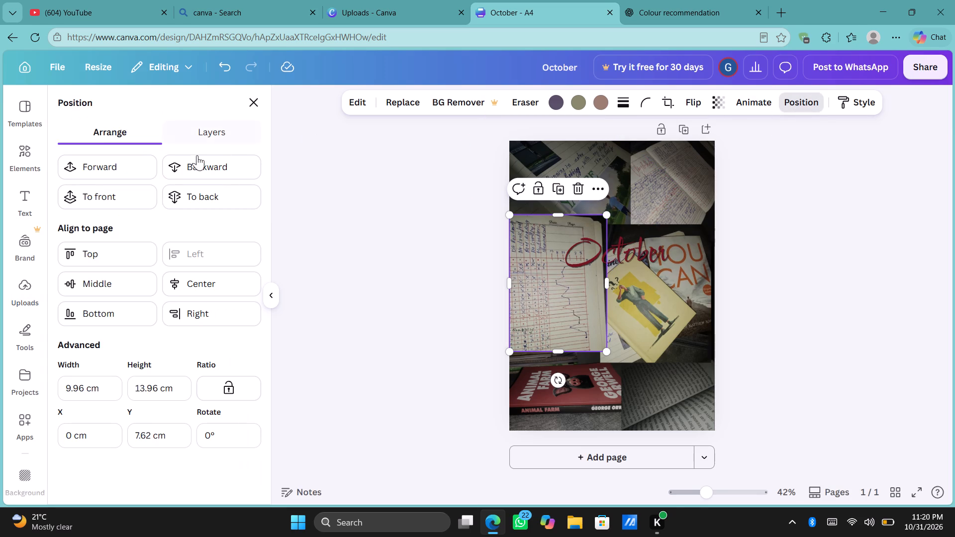
pyautogui.click(193, 162)
pyautogui.click(358, 208)
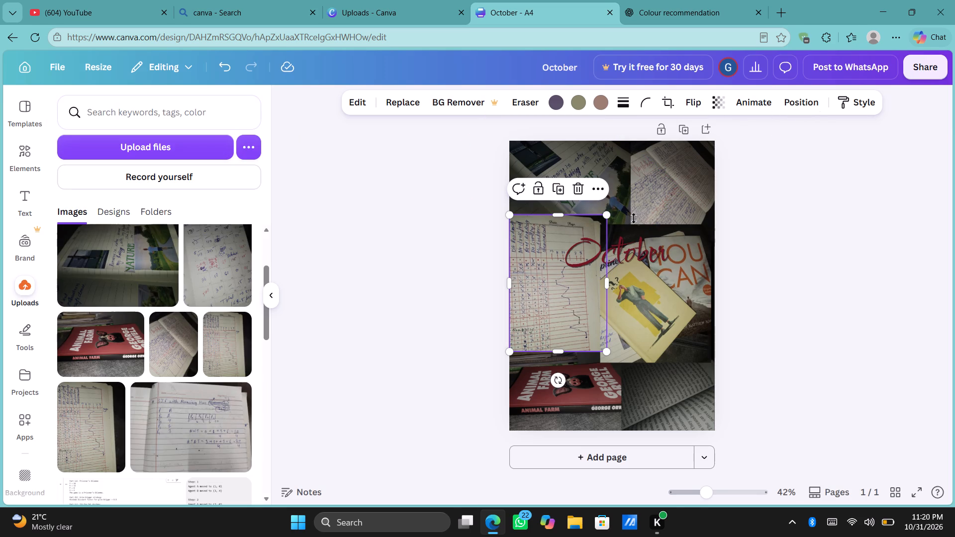
pyautogui.click(841, 271)
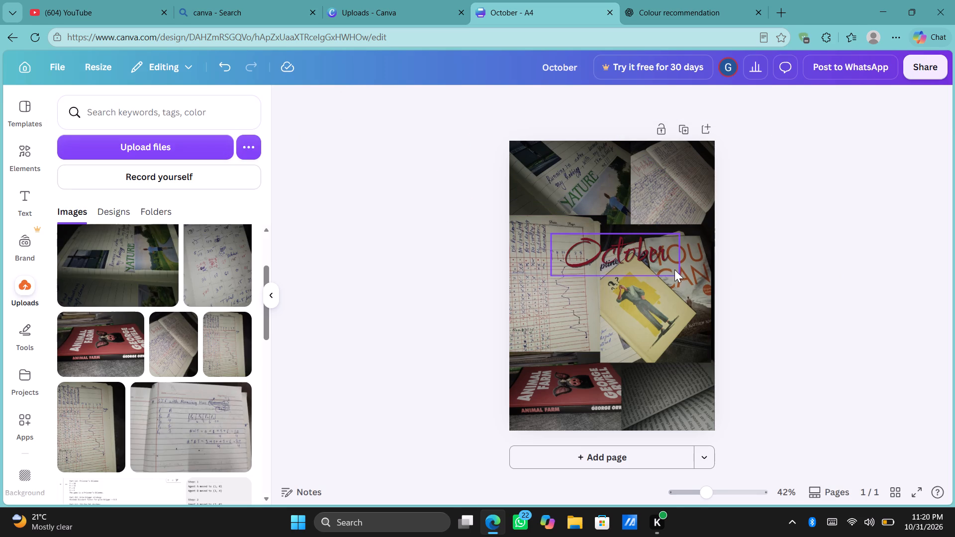
# Enlarge the October title to font size 142 and move it up across the junction of the four upper photos.
pyautogui.moveTo(642, 250); pyautogui.dragTo(634, 250)
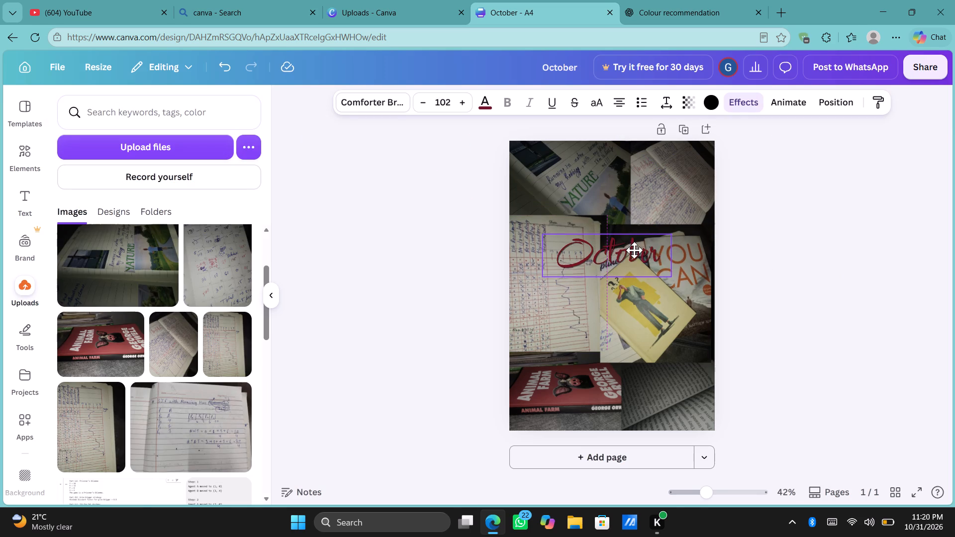
pyautogui.moveTo(634, 250); pyautogui.dragTo(630, 243)
pyautogui.moveTo(668, 269); pyautogui.dragTo(718, 290)
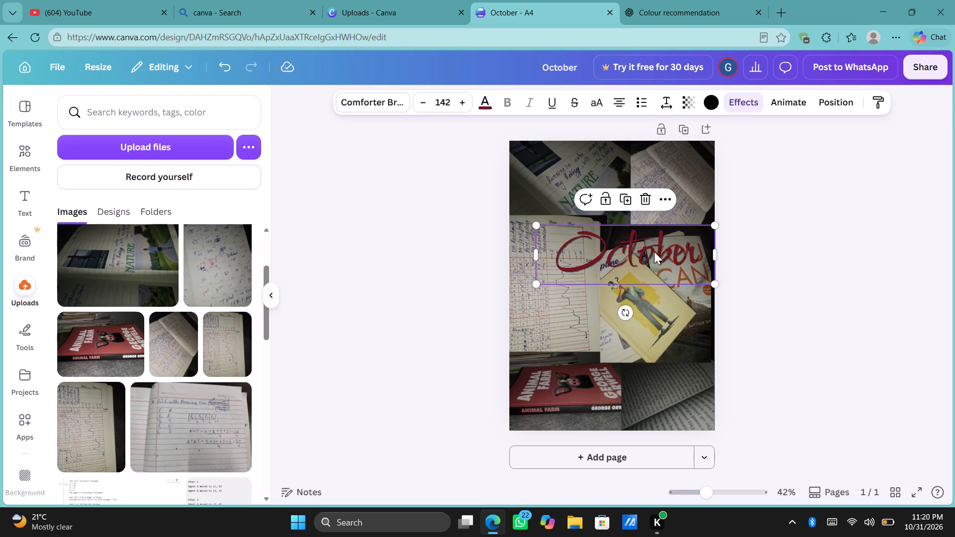
pyautogui.moveTo(651, 249); pyautogui.dragTo(631, 223)
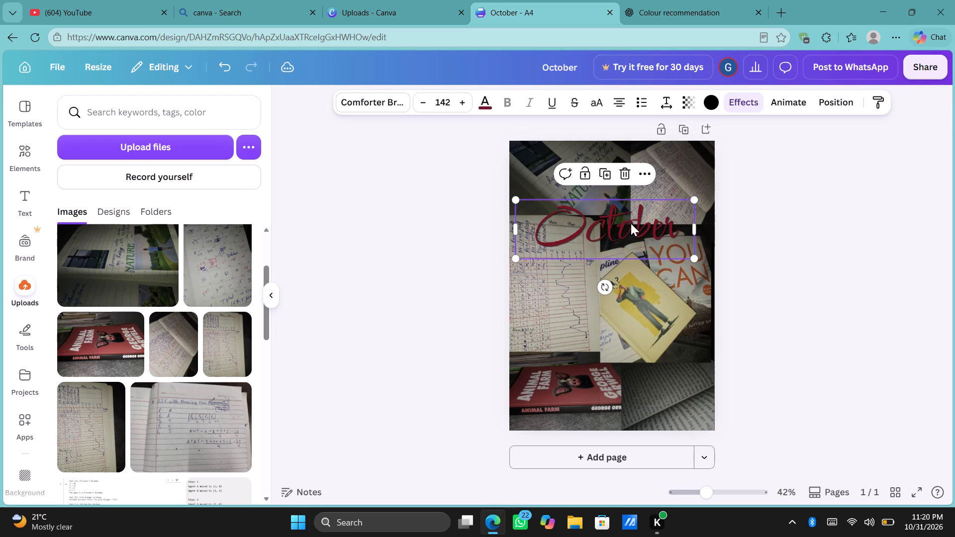
pyautogui.click(815, 286)
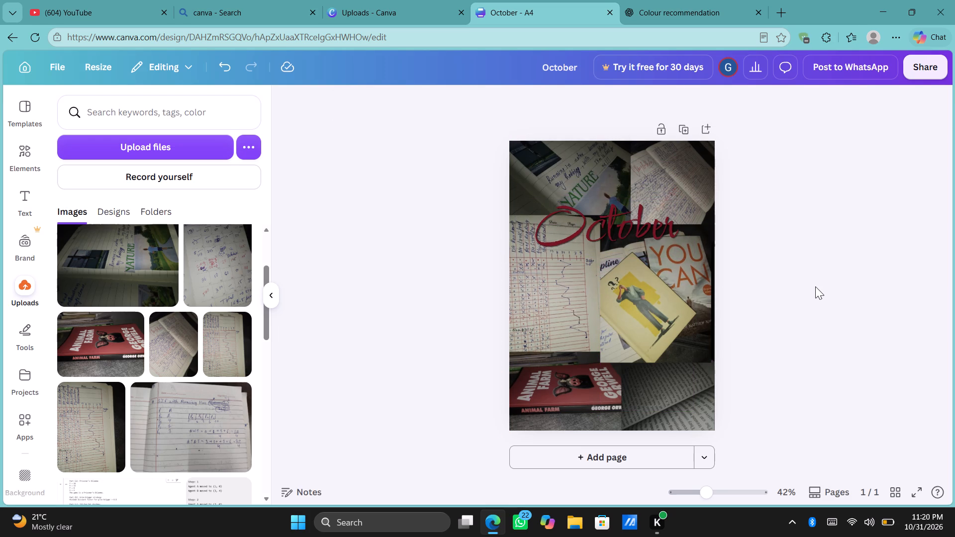
# Bring the Animal Farm photo one layer forward.
pyautogui.click(582, 378)
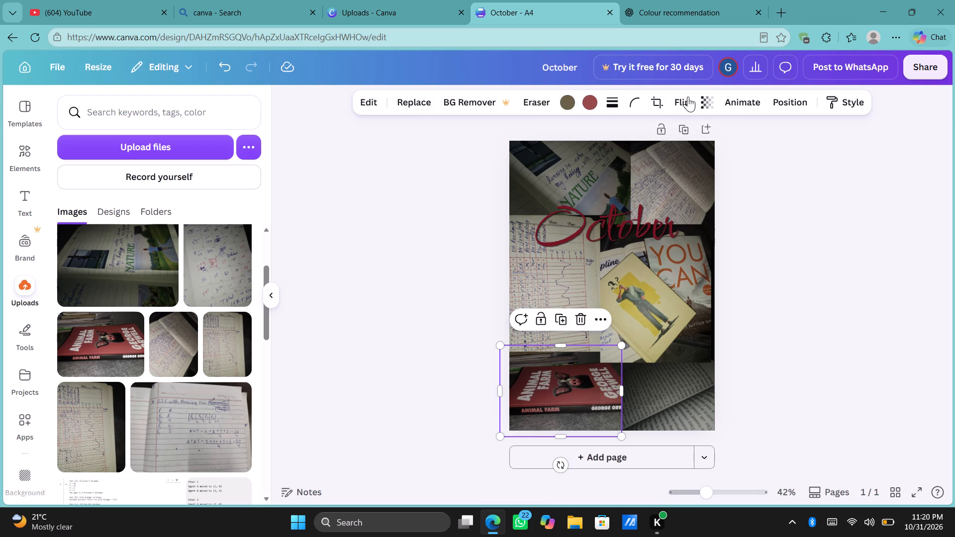
pyautogui.click(786, 109)
pyautogui.click(127, 165)
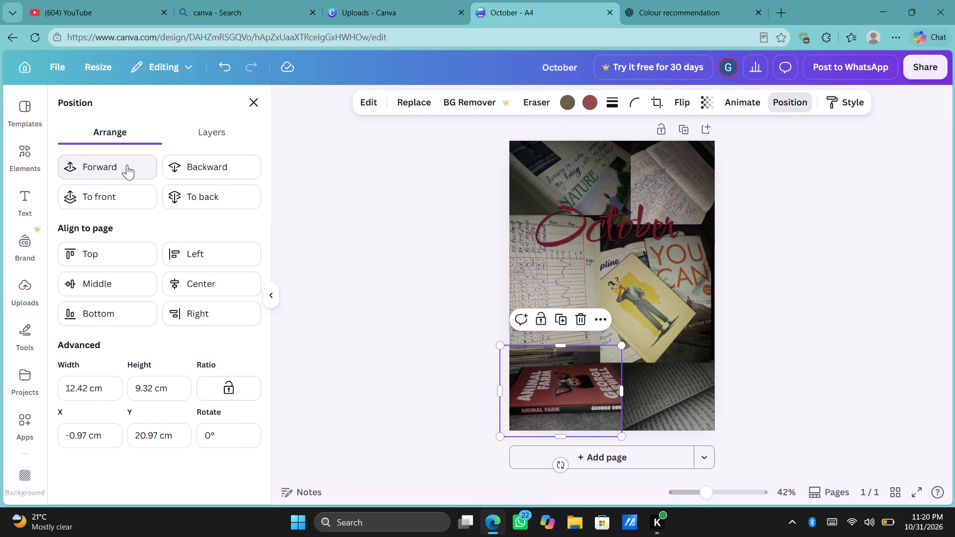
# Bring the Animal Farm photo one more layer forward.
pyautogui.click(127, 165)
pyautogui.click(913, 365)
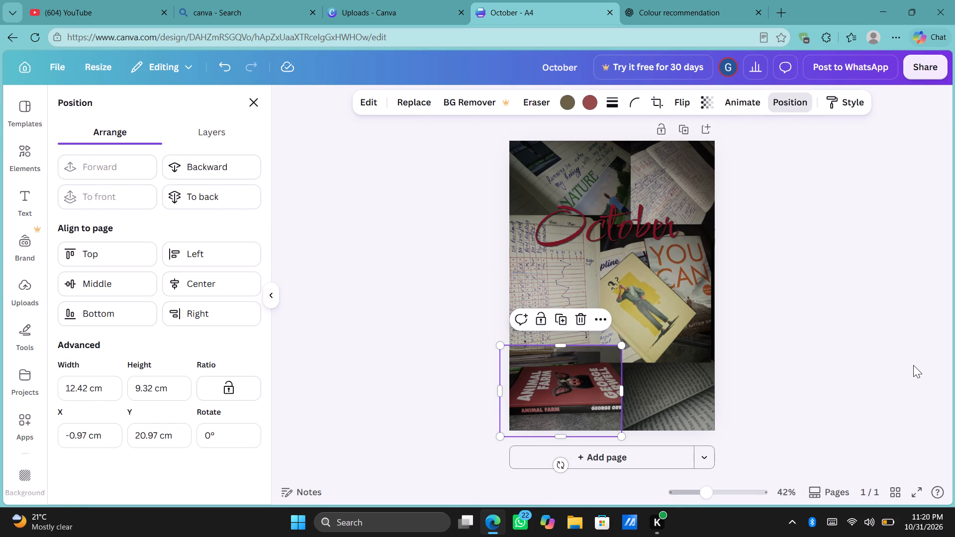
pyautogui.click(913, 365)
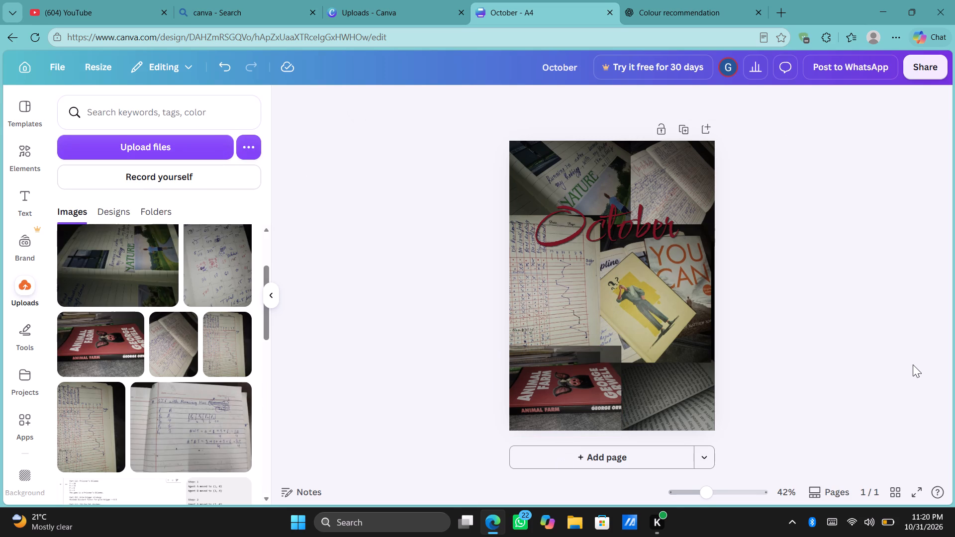
# Move the Animal Farm photo completely off the page.
pyautogui.click(563, 406)
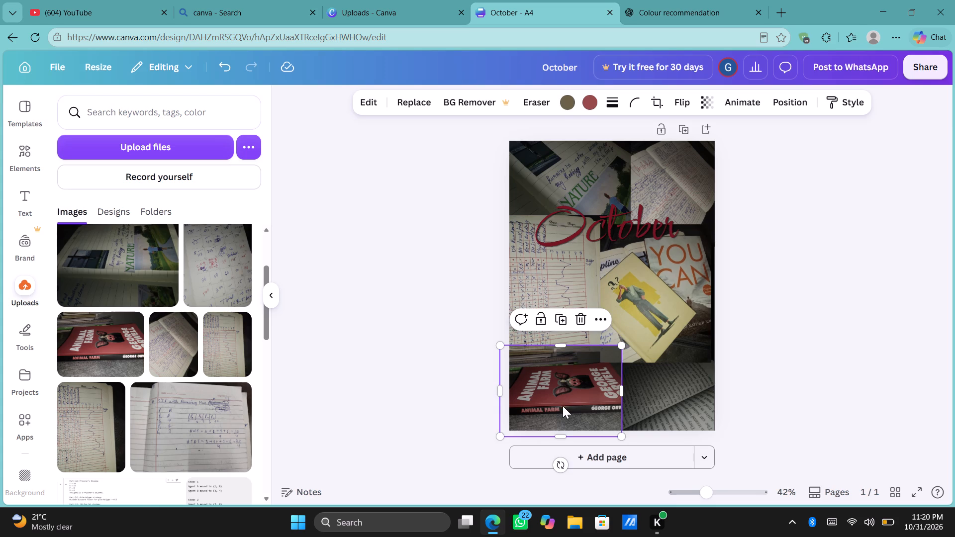
pyautogui.moveTo(561, 394); pyautogui.dragTo(773, 303)
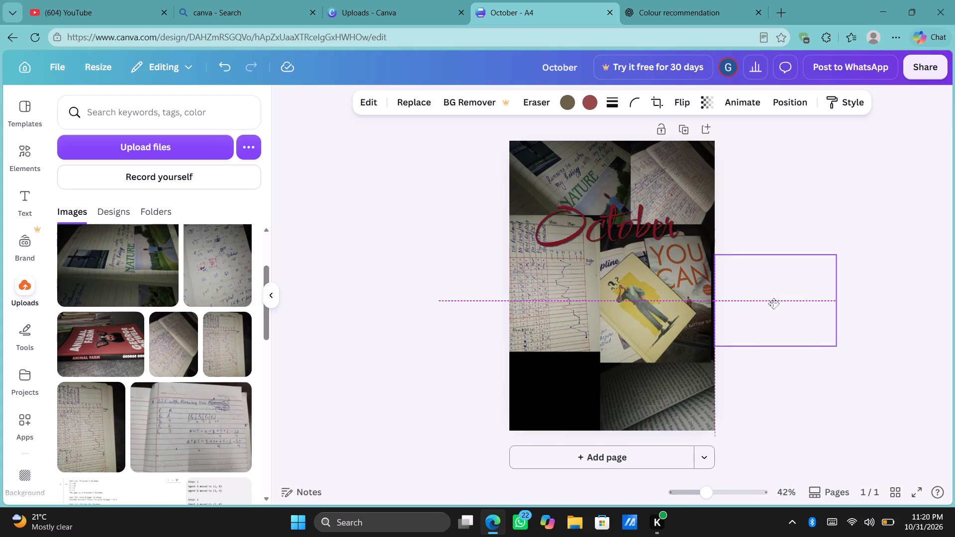
pyautogui.moveTo(773, 303); pyautogui.dragTo(796, 287)
# Add the Animal Farm photo again from the uploads, shrink it, and fit it into the page's lower-left corner, level with the printed-text photo.
pyautogui.click(94, 327)
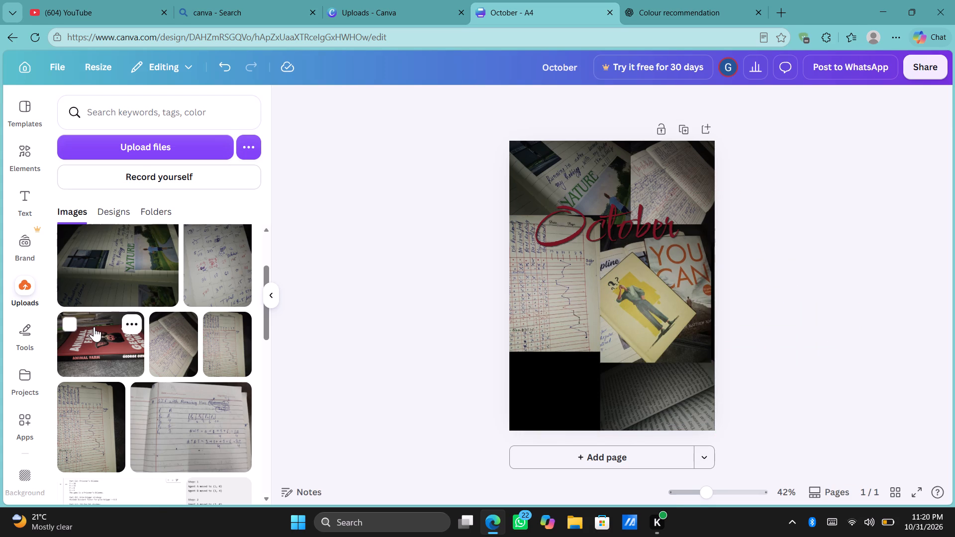
pyautogui.moveTo(626, 305); pyautogui.dragTo(568, 396)
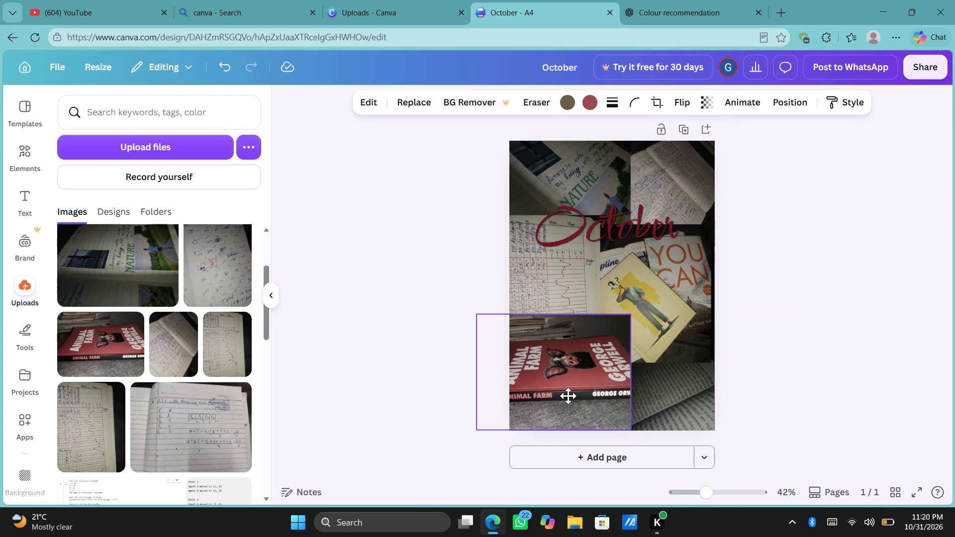
pyautogui.moveTo(568, 396); pyautogui.dragTo(573, 397)
pyautogui.moveTo(634, 322); pyautogui.dragTo(629, 326)
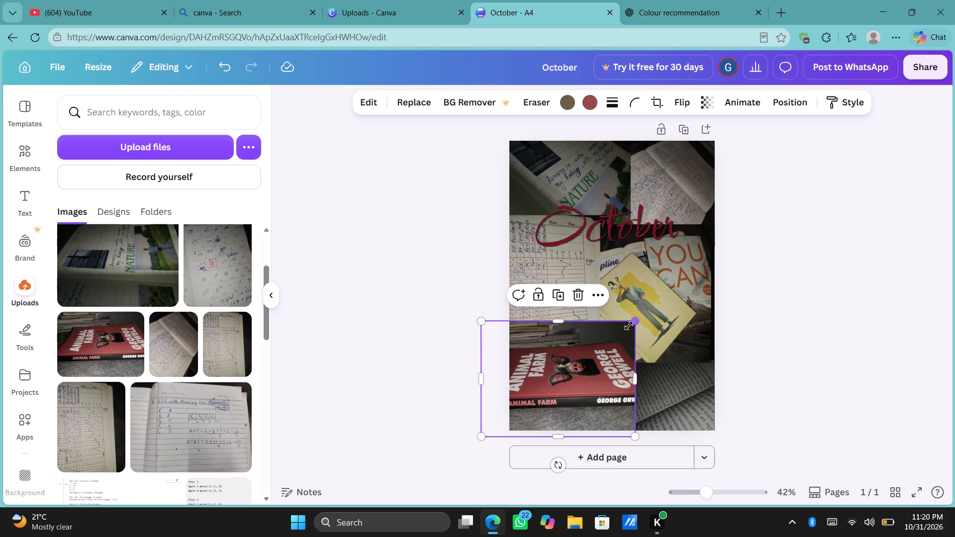
pyautogui.moveTo(629, 326); pyautogui.dragTo(594, 357)
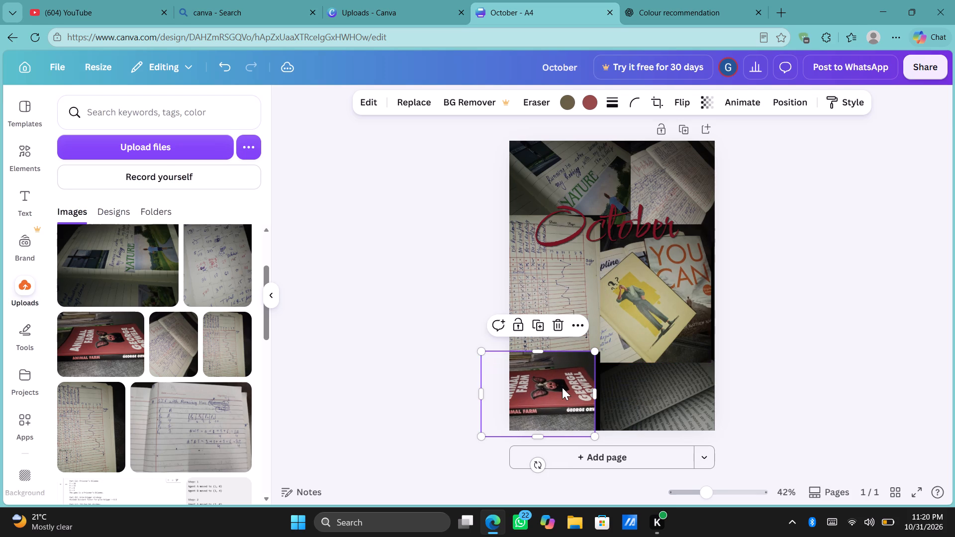
pyautogui.moveTo(562, 387); pyautogui.dragTo(574, 388)
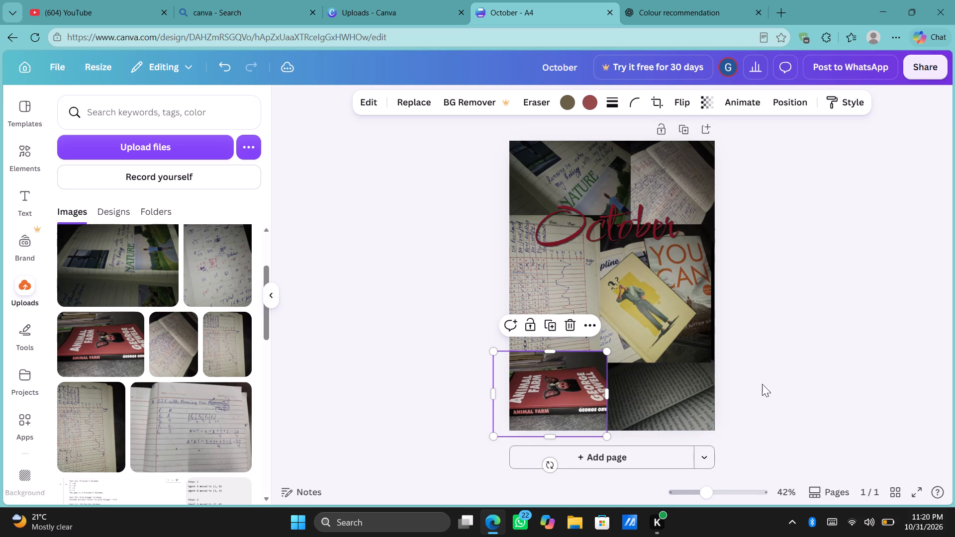
pyautogui.click(774, 384)
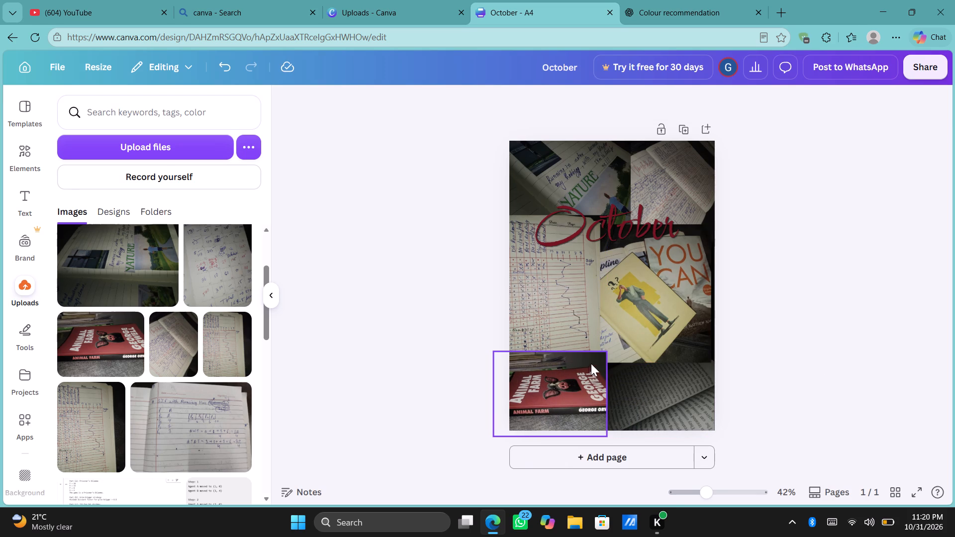
pyautogui.moveTo(568, 366); pyautogui.dragTo(570, 382)
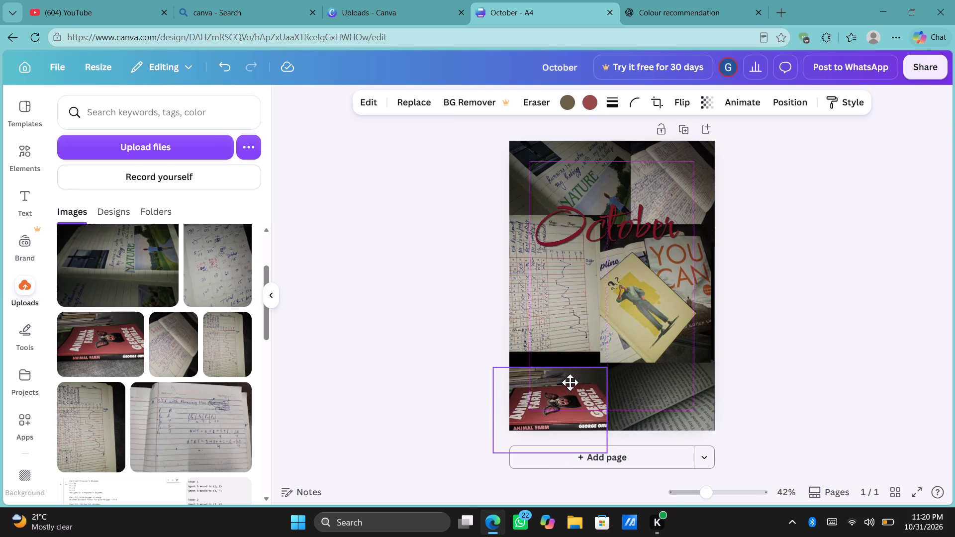
pyautogui.moveTo(570, 382); pyautogui.dragTo(567, 376)
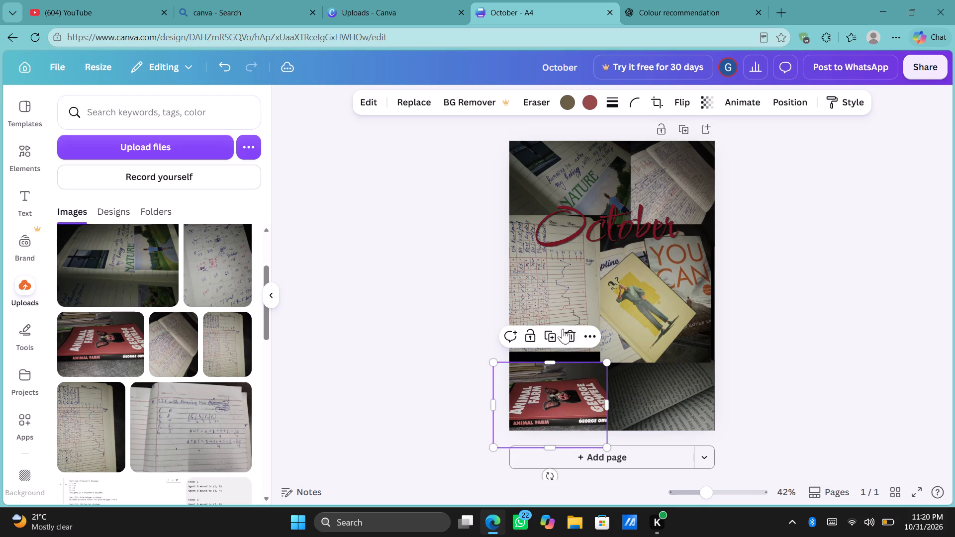
# Extend the chart photo's bottom edge to the top of the Animal Farm photo, making it about 10 by 15.1 cm.
pyautogui.click(565, 300)
pyautogui.moveTo(558, 351); pyautogui.dragTo(558, 355)
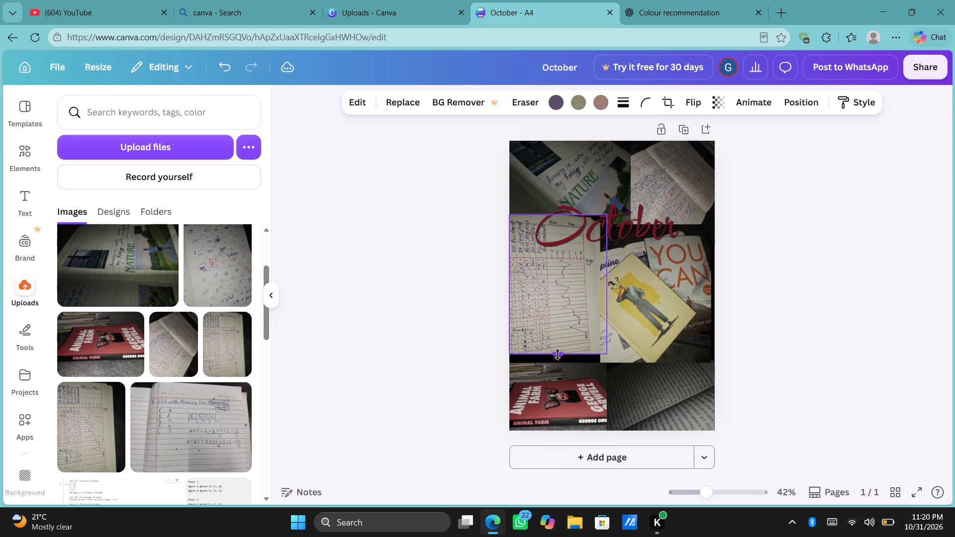
pyautogui.moveTo(558, 355); pyautogui.dragTo(558, 362)
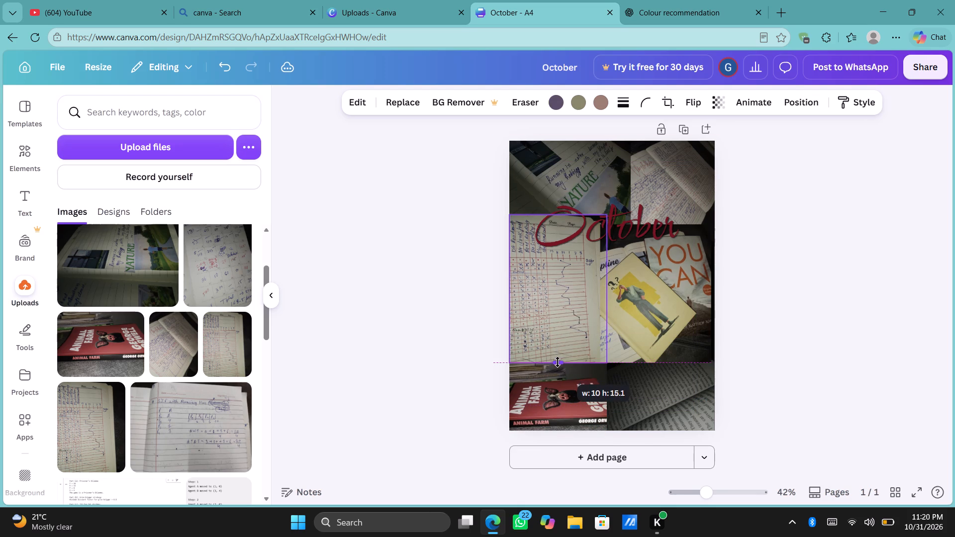
pyautogui.moveTo(558, 362); pyautogui.dragTo(558, 360)
pyautogui.click(850, 382)
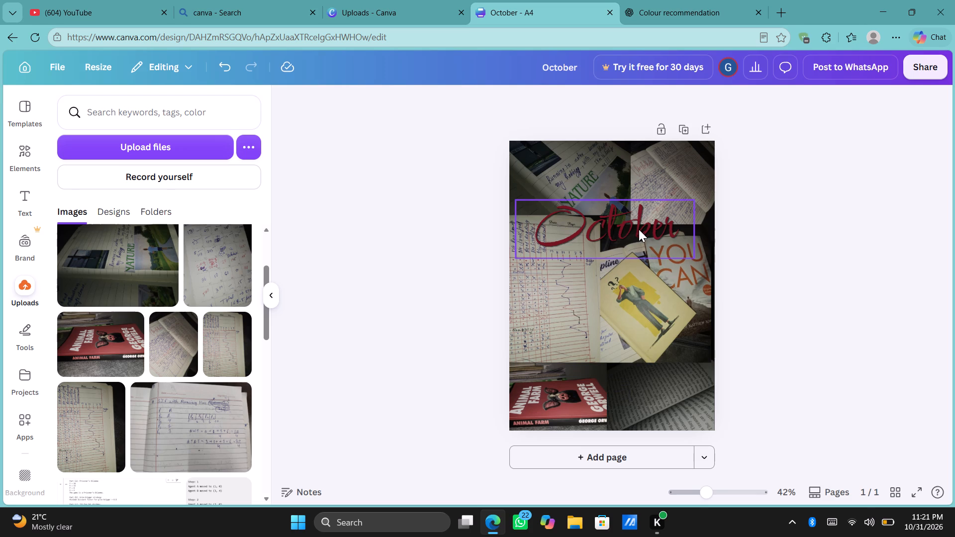
# Move the October title off the photos, out past the page's upper-right edge.
pyautogui.moveTo(630, 230); pyautogui.dragTo(636, 233)
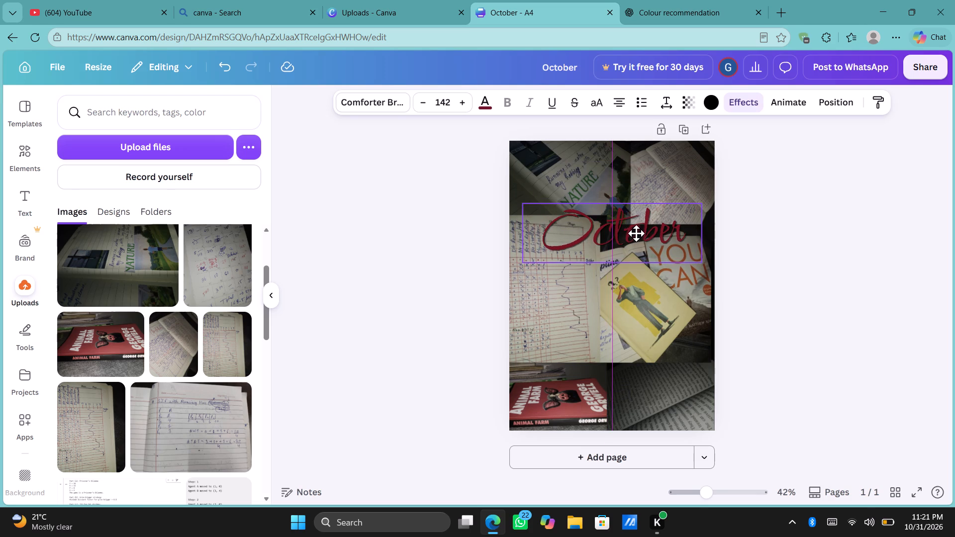
pyautogui.moveTo(636, 233); pyautogui.dragTo(635, 231)
pyautogui.moveTo(621, 220); pyautogui.dragTo(776, 173)
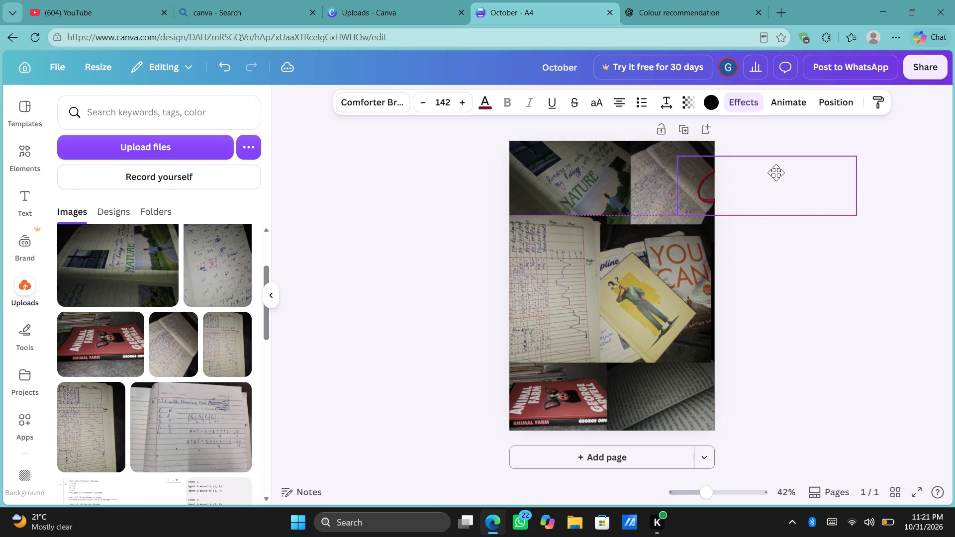
pyautogui.moveTo(776, 173); pyautogui.dragTo(802, 163)
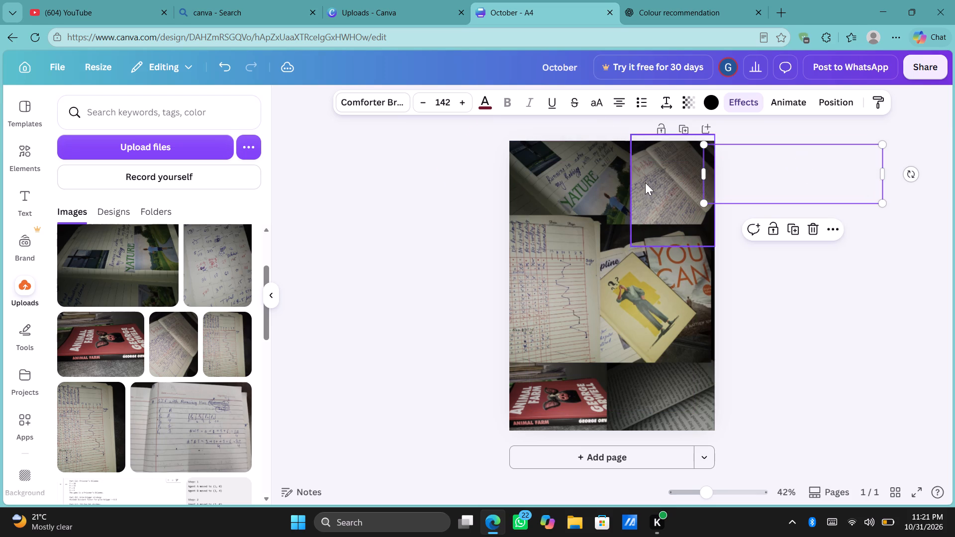
# Shift the rotated Nature notebook photo slightly to the right within the page's upper-left area.
pyautogui.click(623, 181)
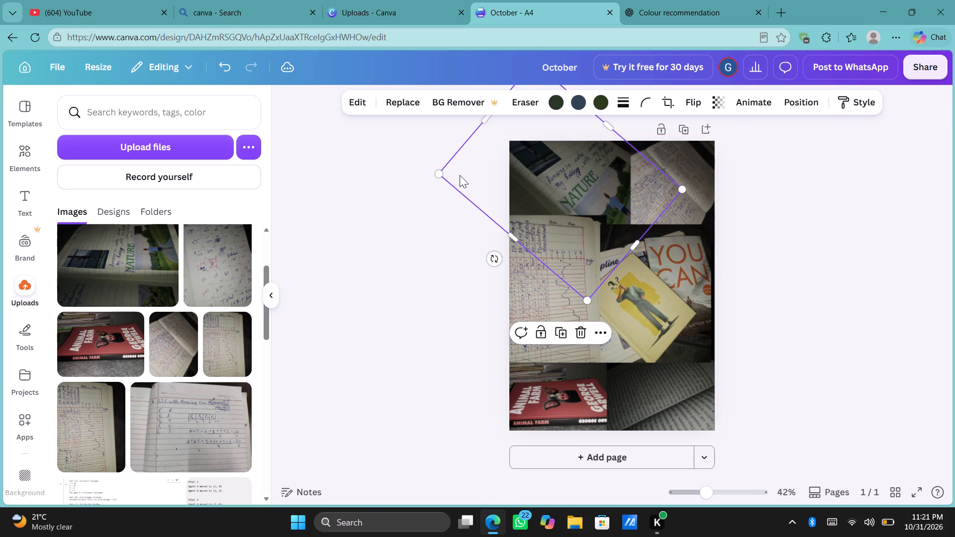
pyautogui.moveTo(458, 169); pyautogui.dragTo(482, 170)
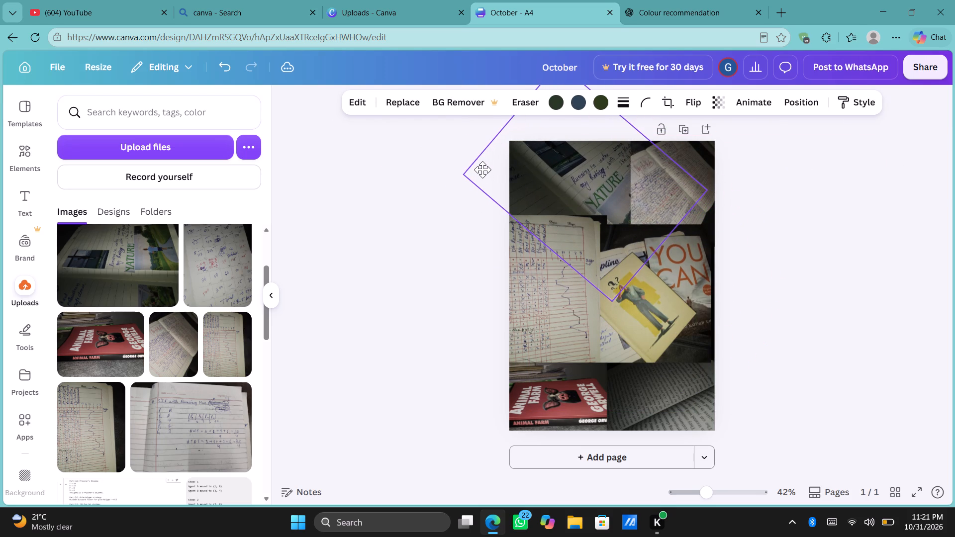
pyautogui.moveTo(482, 170); pyautogui.dragTo(470, 169)
pyautogui.click(395, 236)
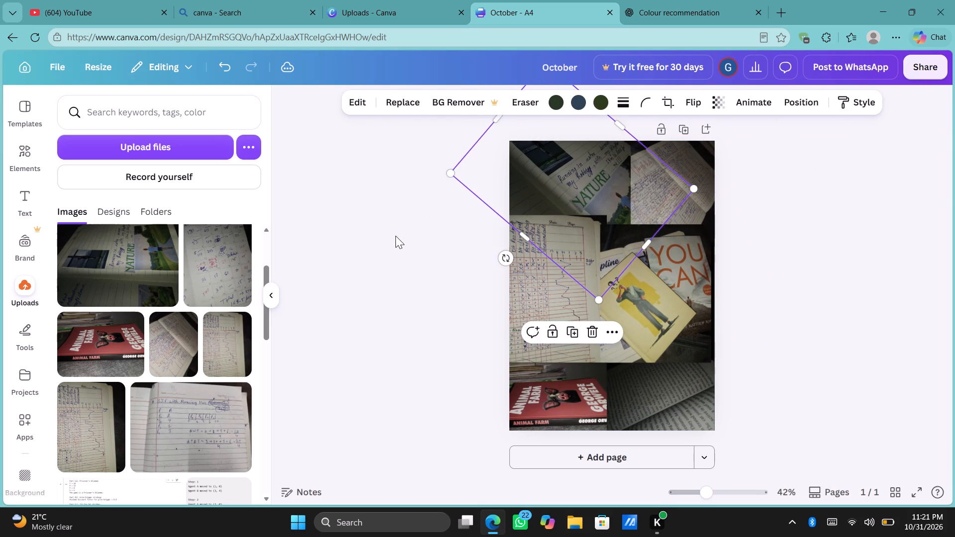
# Select all the photos in the collage, without the October title, and group them.
pyautogui.moveTo(750, 401); pyautogui.dragTo(533, 195)
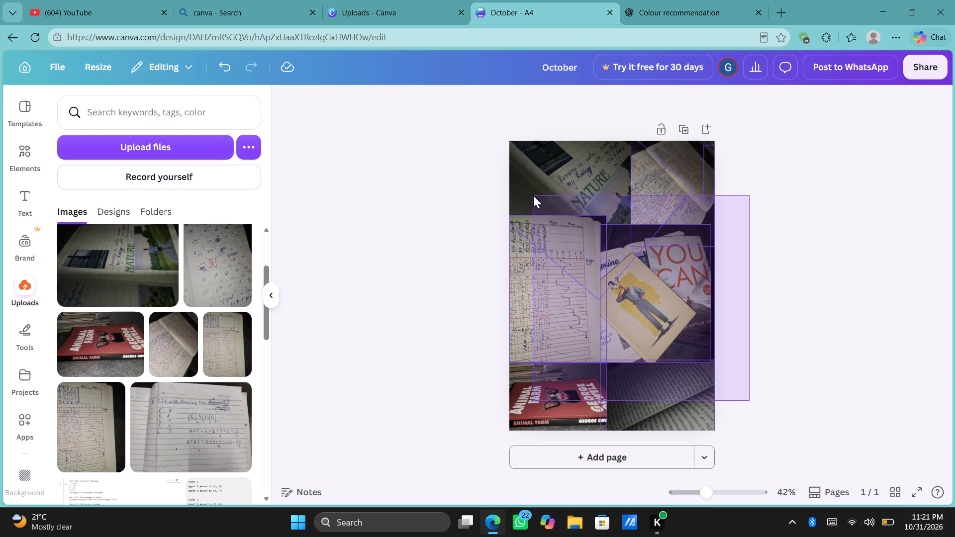
pyautogui.moveTo(533, 195); pyautogui.dragTo(587, 308)
pyautogui.click(381, 200)
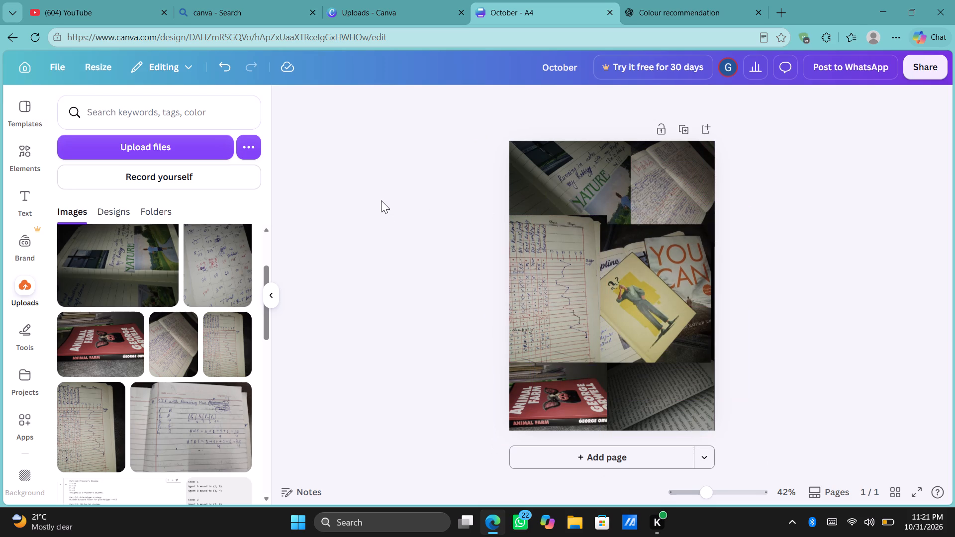
pyautogui.moveTo(406, 192); pyautogui.dragTo(639, 333)
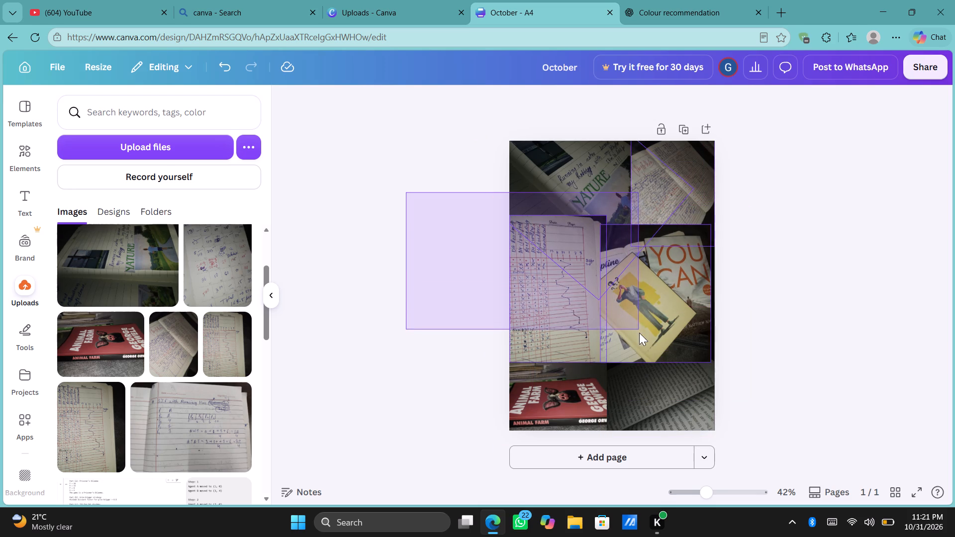
pyautogui.moveTo(639, 333); pyautogui.dragTo(663, 375)
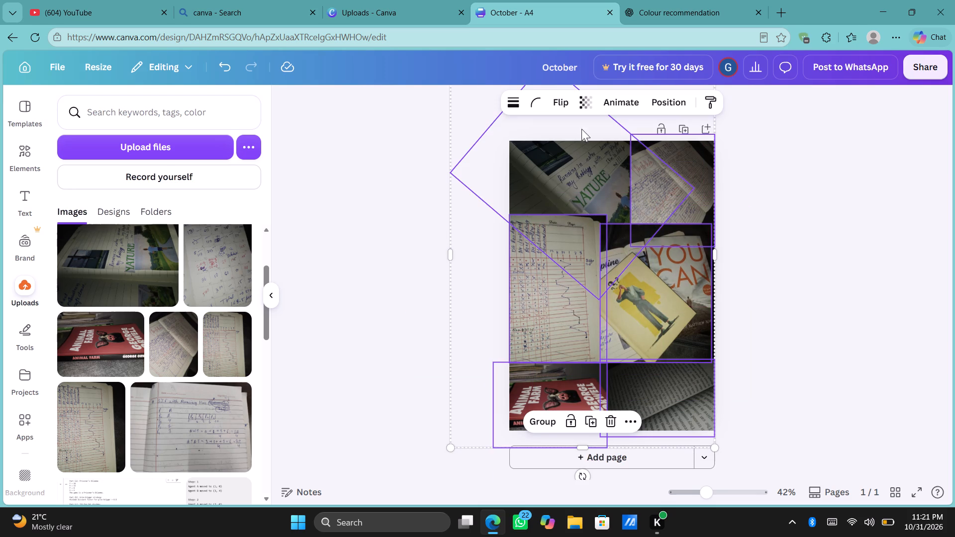
pyautogui.click(541, 419)
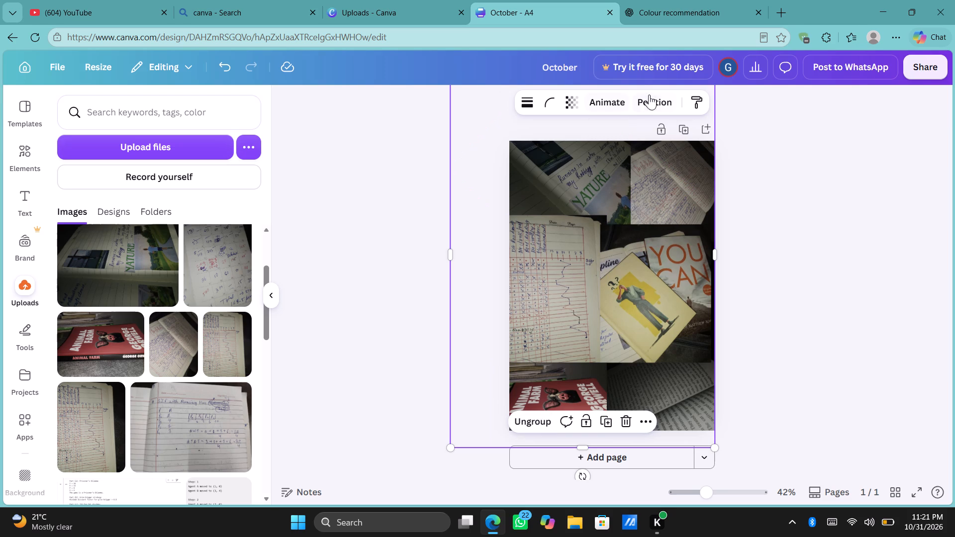
# Make the grouped photos partly transparent so the collage darkens against the black page background.
pyautogui.click(603, 102)
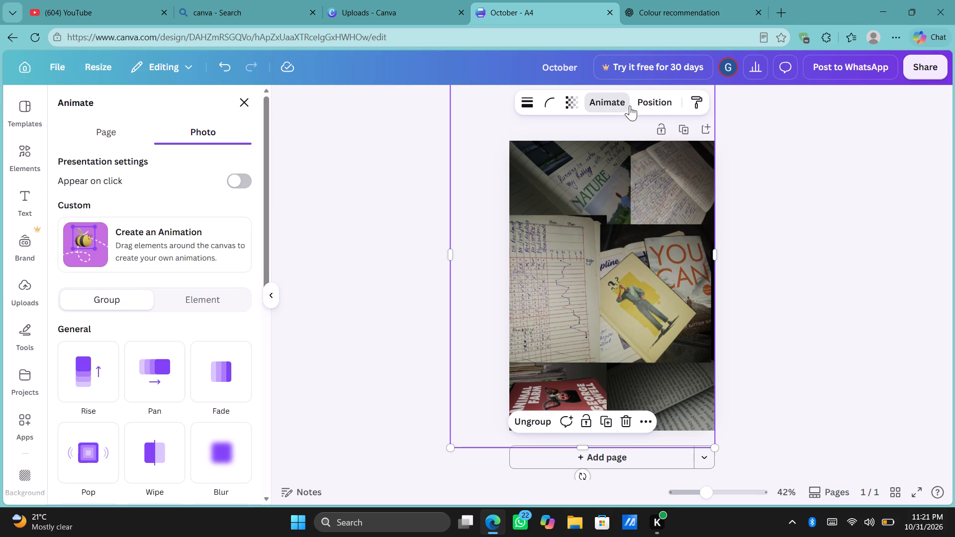
pyautogui.click(572, 101)
pyautogui.moveTo(596, 155); pyautogui.dragTo(570, 157)
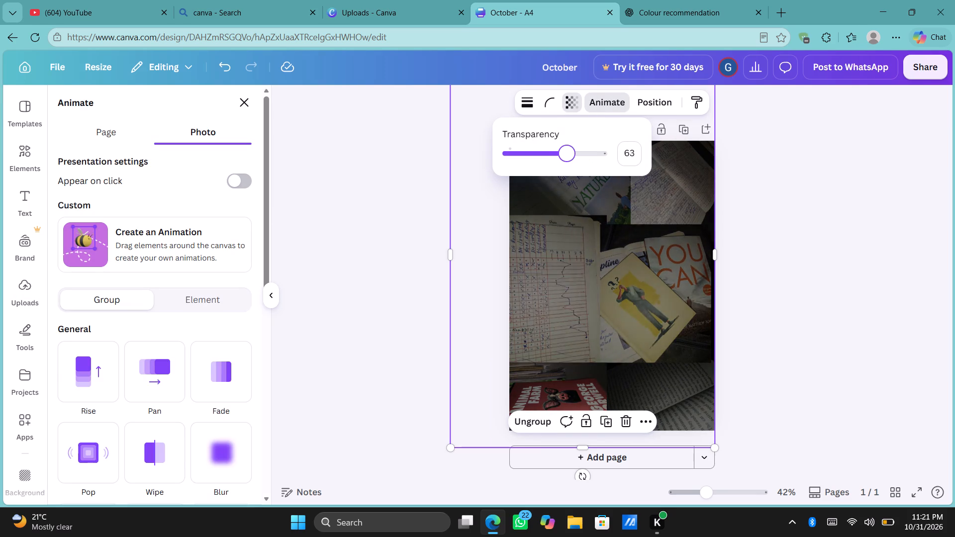
pyautogui.moveTo(570, 157); pyautogui.dragTo(577, 157)
pyautogui.click(345, 251)
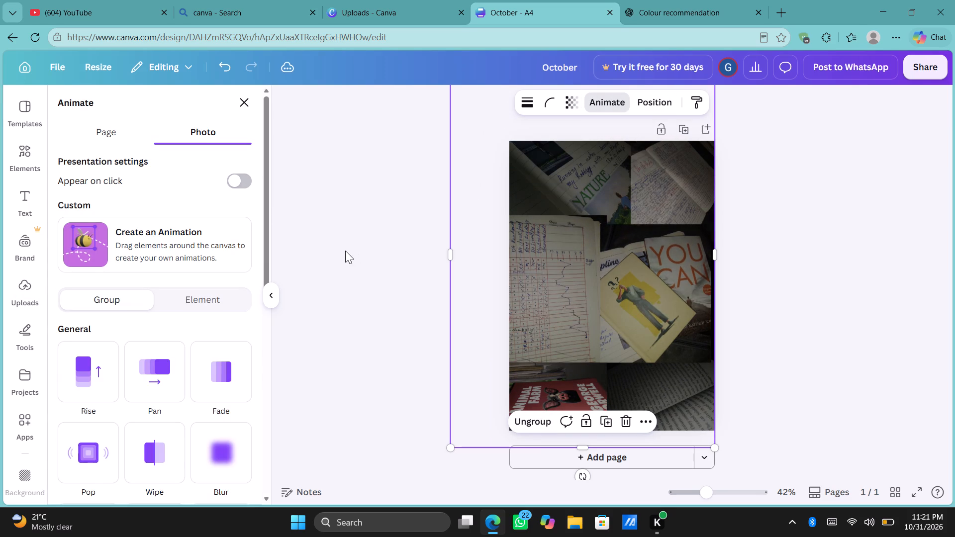
pyautogui.click(346, 251)
pyautogui.click(802, 424)
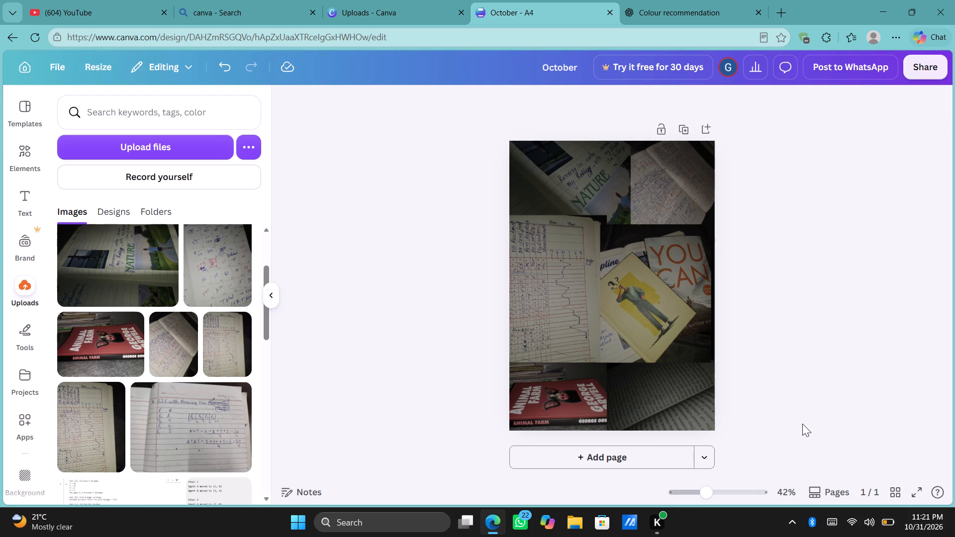
# Move the October title back onto the page, across the tops of the chart and yellow book photos.
pyautogui.moveTo(764, 166); pyautogui.dragTo(714, 166)
pyautogui.moveTo(714, 166); pyautogui.dragTo(703, 169)
pyautogui.moveTo(836, 185); pyautogui.dragTo(650, 256)
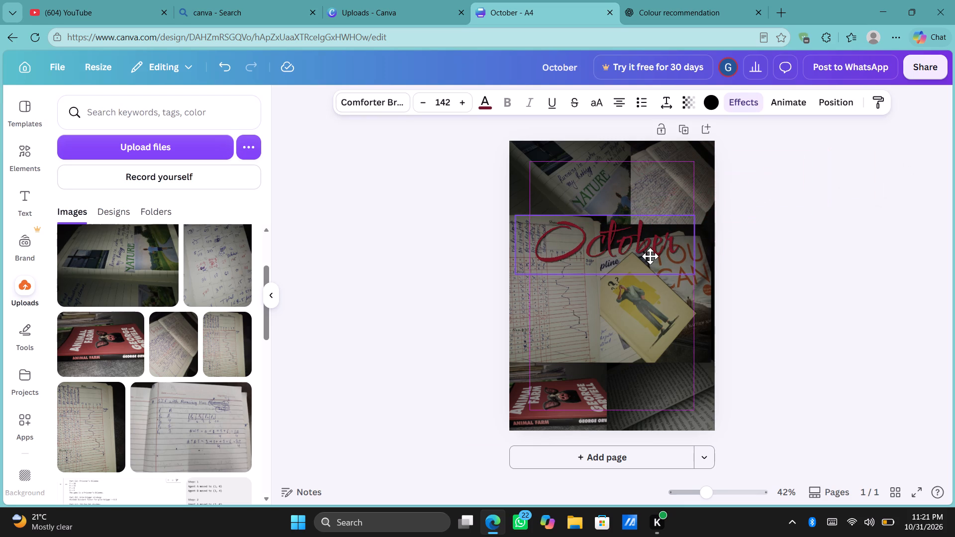
pyautogui.moveTo(650, 256); pyautogui.dragTo(653, 255)
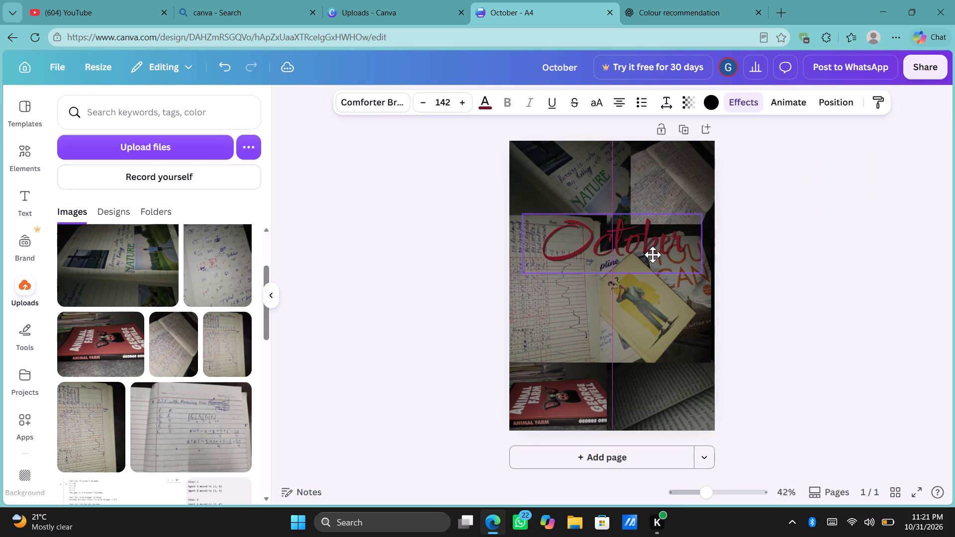
pyautogui.moveTo(653, 255); pyautogui.dragTo(648, 253)
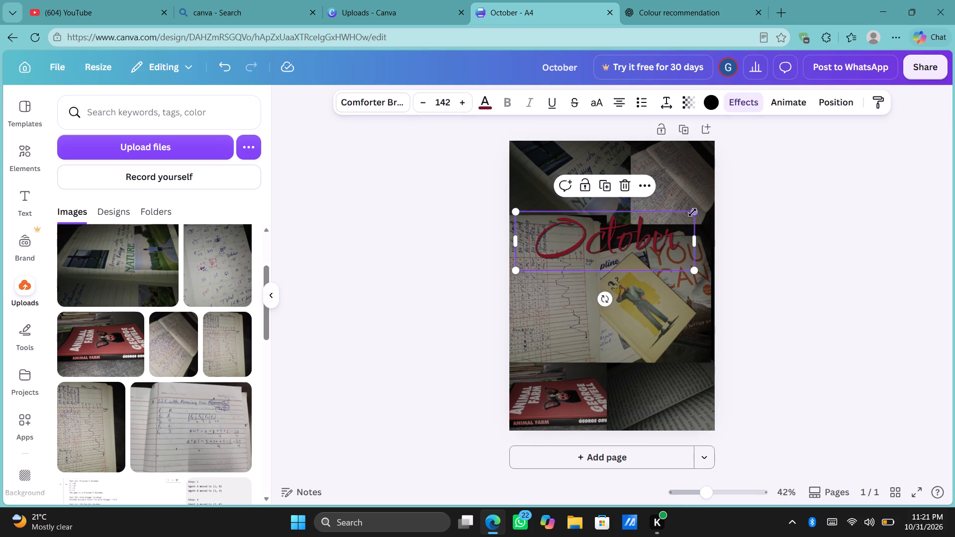
pyautogui.moveTo(693, 212); pyautogui.dragTo(639, 227)
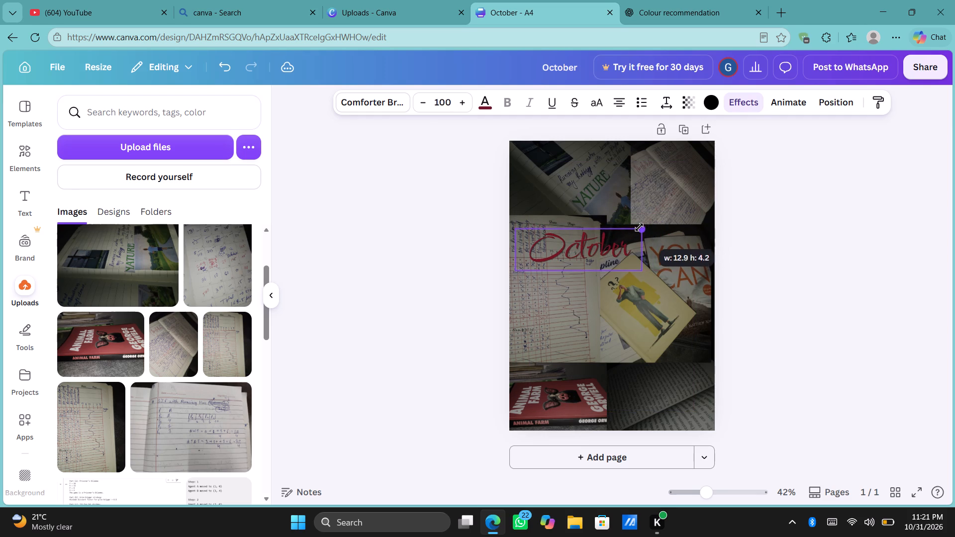
pyautogui.moveTo(639, 227); pyautogui.dragTo(631, 229)
pyautogui.moveTo(591, 252); pyautogui.dragTo(586, 237)
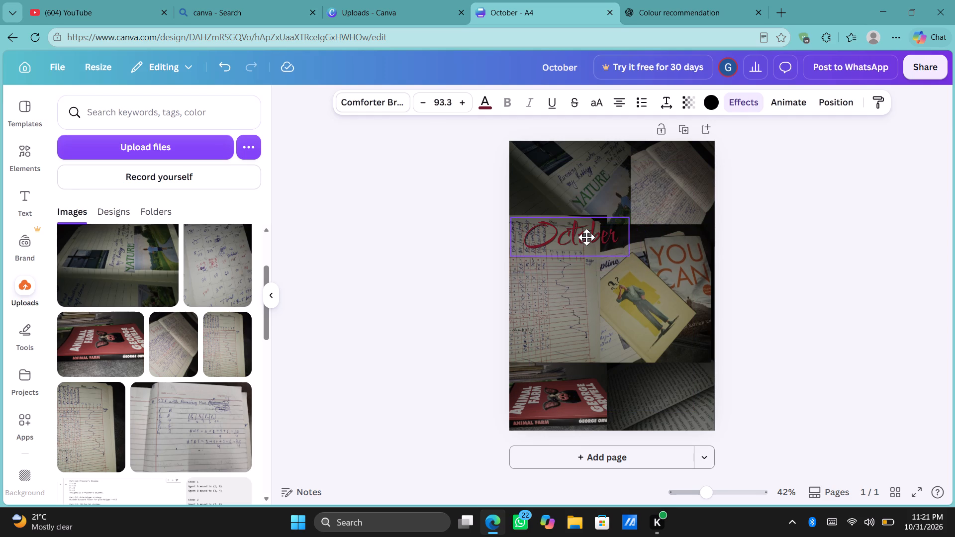
pyautogui.moveTo(586, 237); pyautogui.dragTo(591, 241)
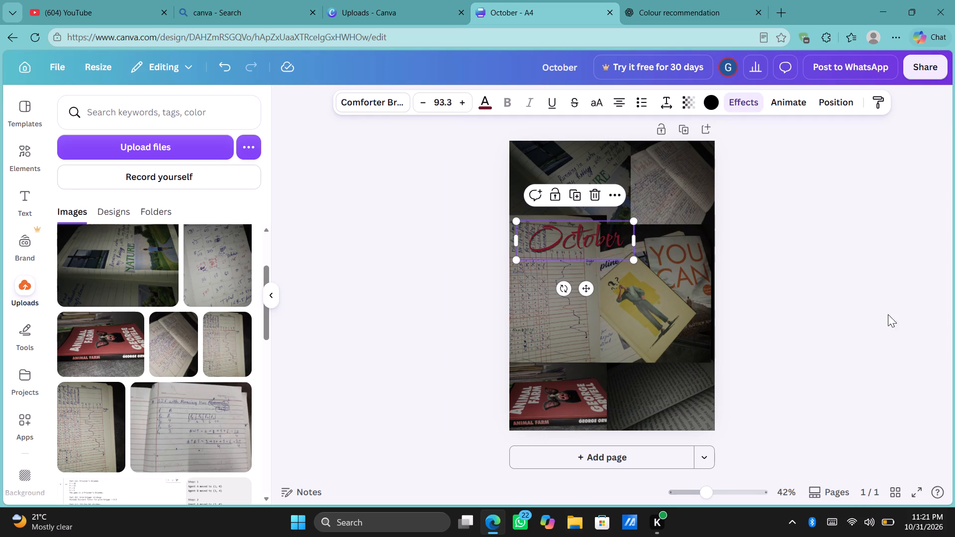
pyautogui.click(880, 313)
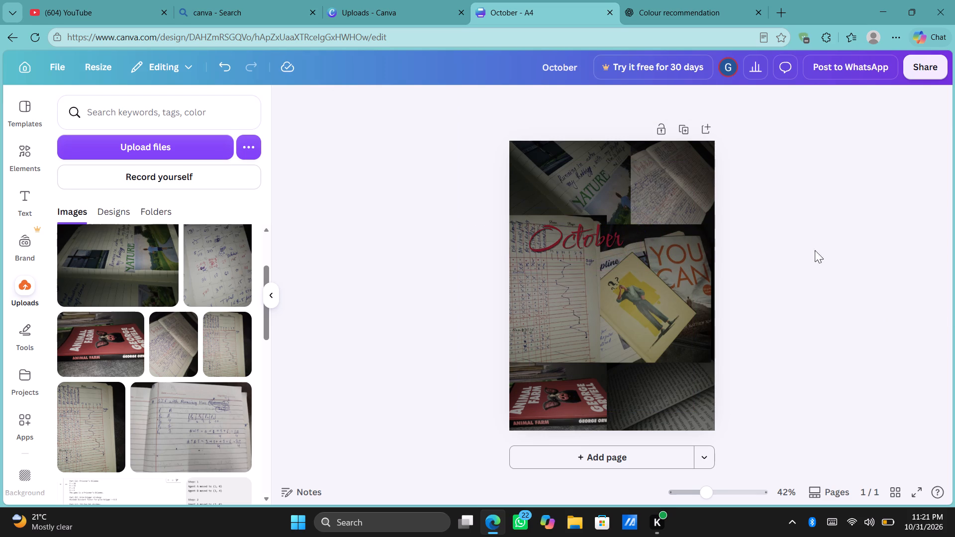
pyautogui.click(592, 241)
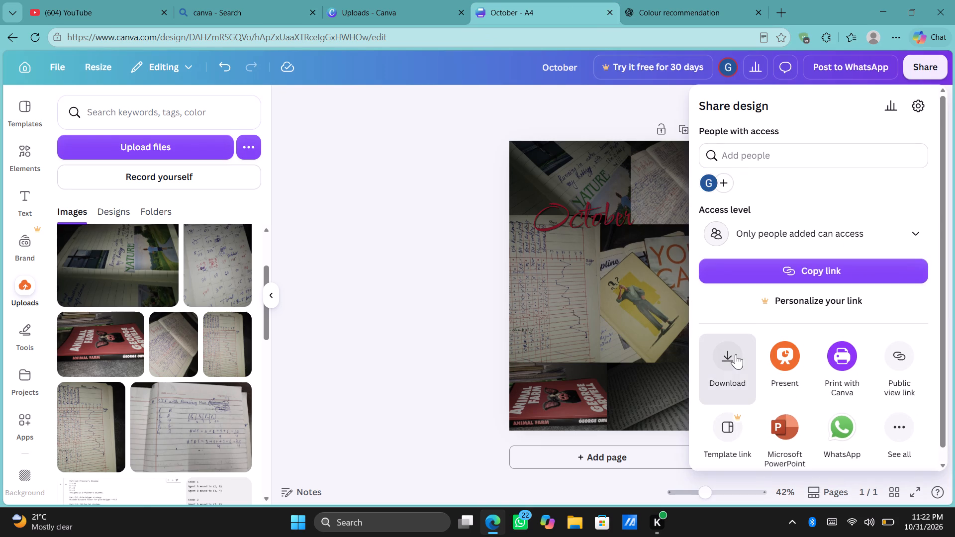
pyautogui.click(858, 159)
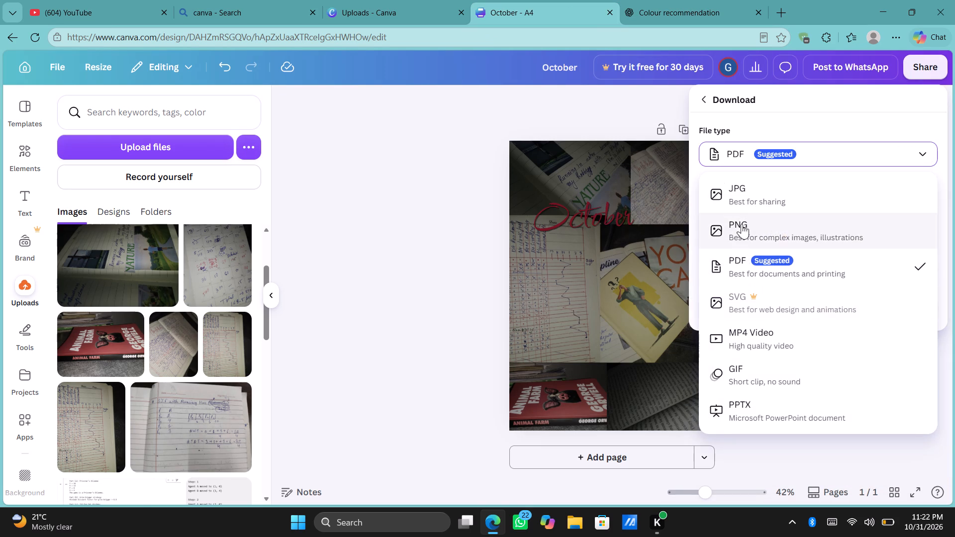
pyautogui.click(764, 204)
pyautogui.click(761, 319)
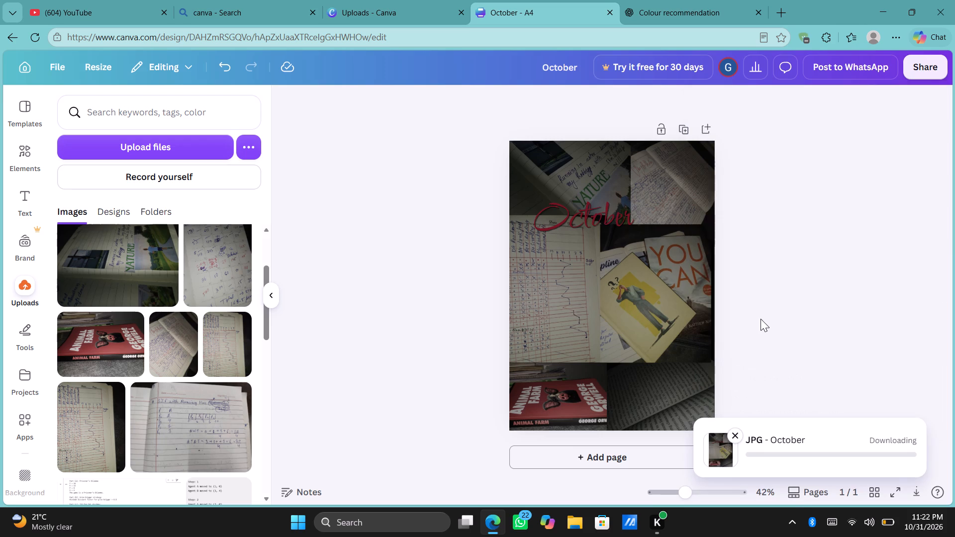